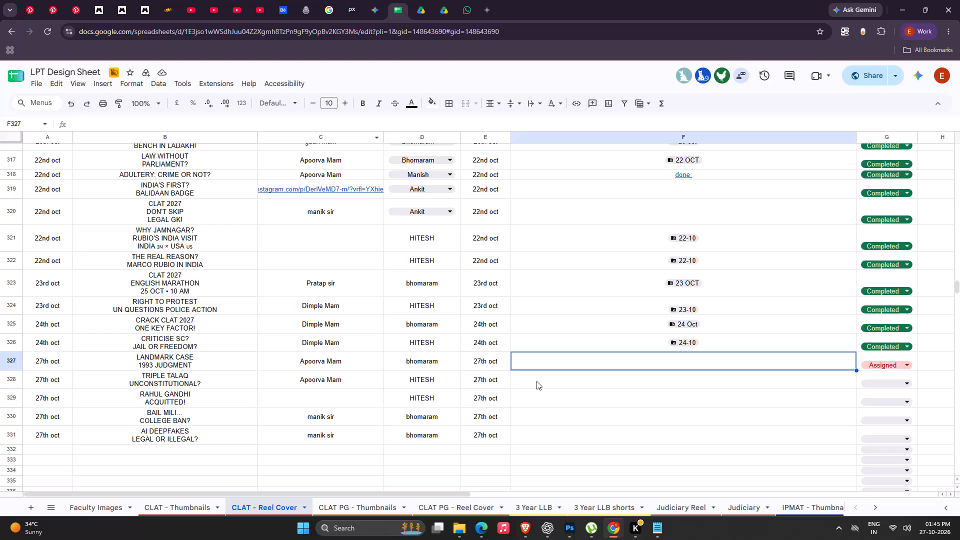
Look through the CLAT PG - Thumbnails and Faculty Images sheets, and find the Gk Powerpack row in the CLAT - Thumbnails sheet.
{"action": "left_click", "coordinate": [349, 505]}
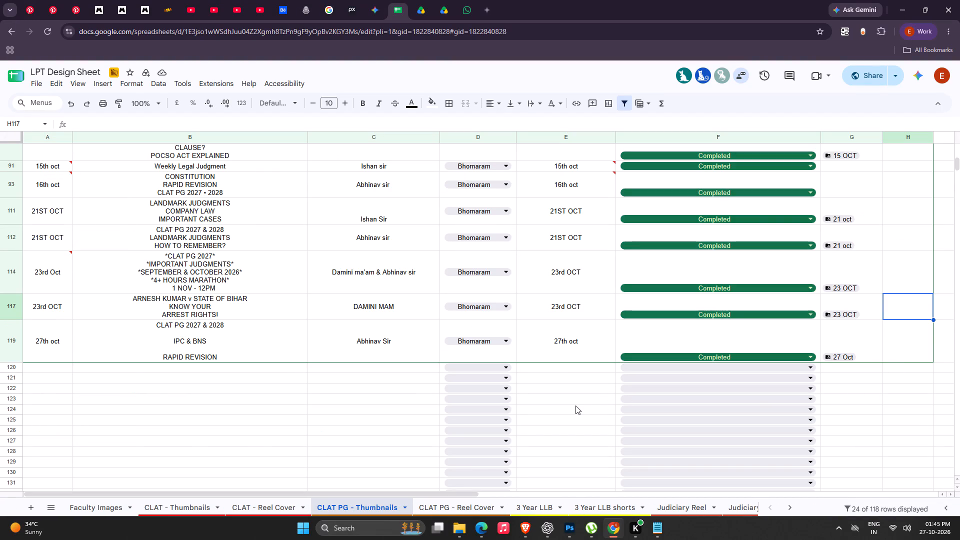
{"action": "left_click", "coordinate": [896, 340]}
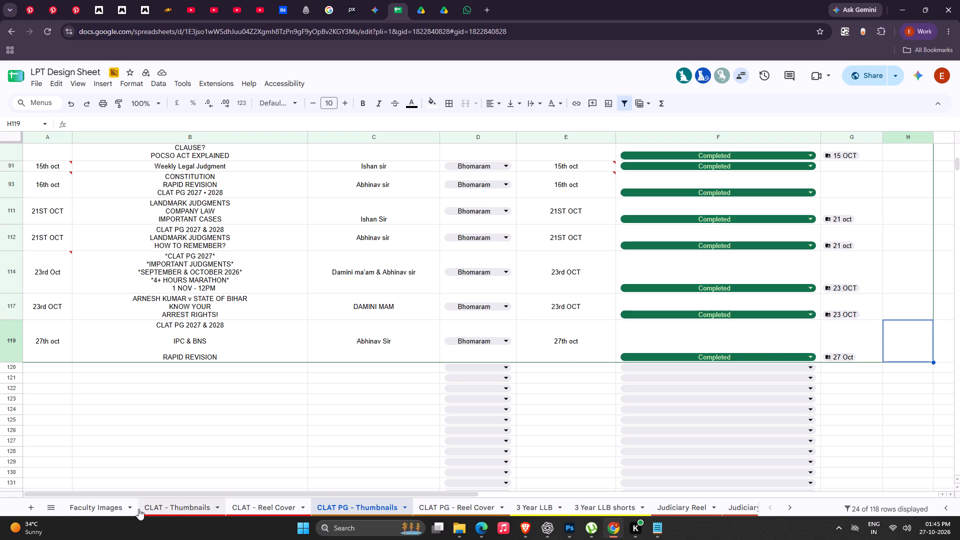
{"action": "left_click", "coordinate": [92, 507]}
{"action": "left_click", "coordinate": [183, 502]}
{"action": "scroll", "coordinate": [329, 401], "scroll_direction": "down", "scroll_amount": 3}
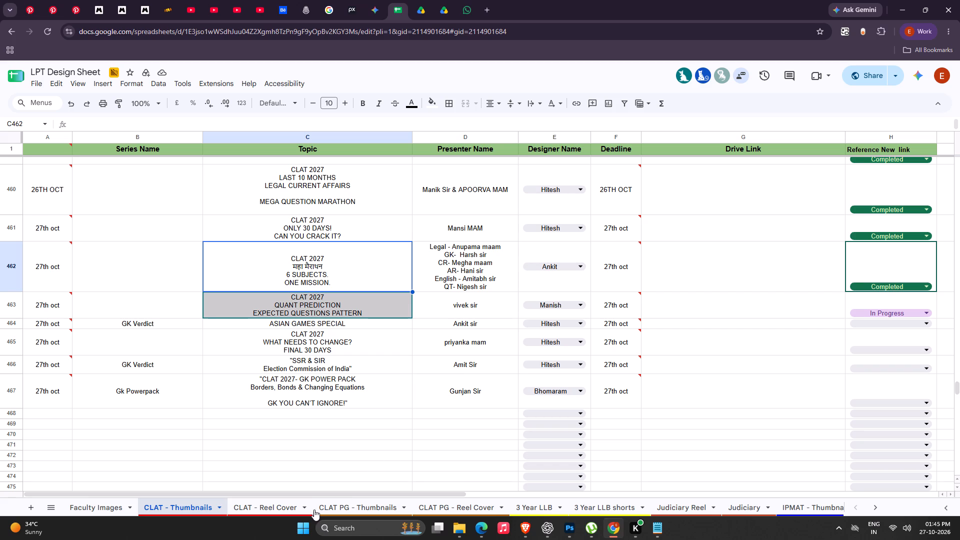
{"action": "left_click", "coordinate": [160, 389]}
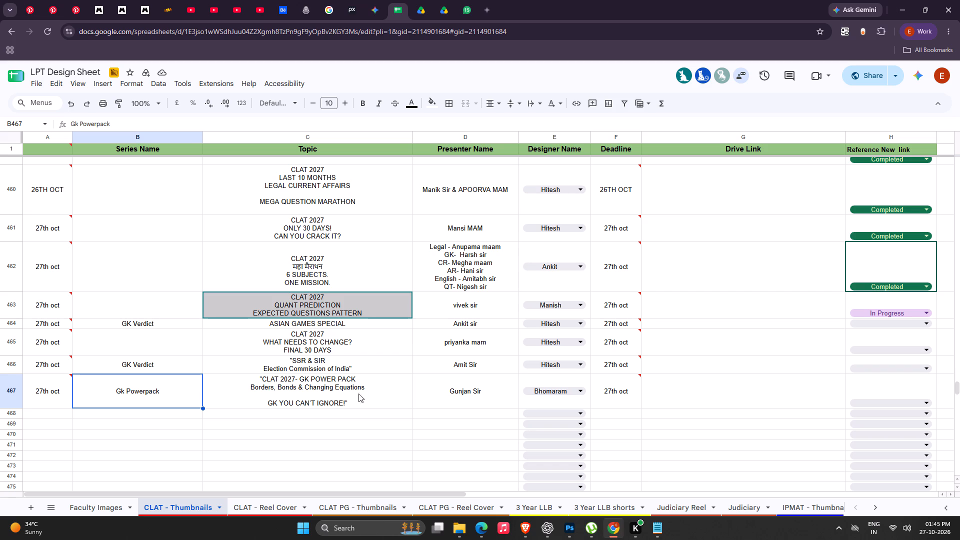
Copy the presenter's name from the Gk Powerpack row.
{"action": "double_click", "coordinate": [463, 388]}
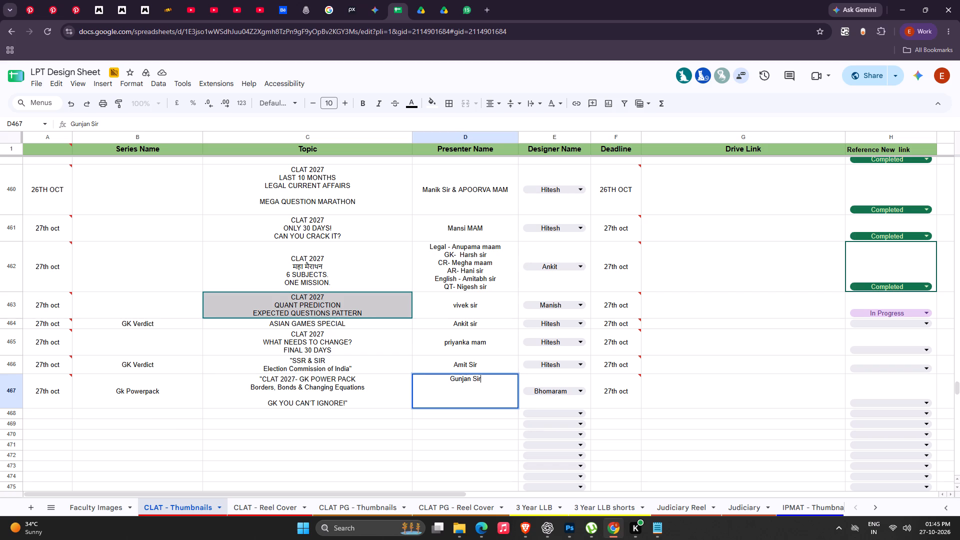
{"action": "left_click_drag", "start_coordinate": [446, 377], "coordinate": [482, 375]}
{"action": "key", "text": "ctrl+c"}
{"action": "key", "text": "ctrl+c"}
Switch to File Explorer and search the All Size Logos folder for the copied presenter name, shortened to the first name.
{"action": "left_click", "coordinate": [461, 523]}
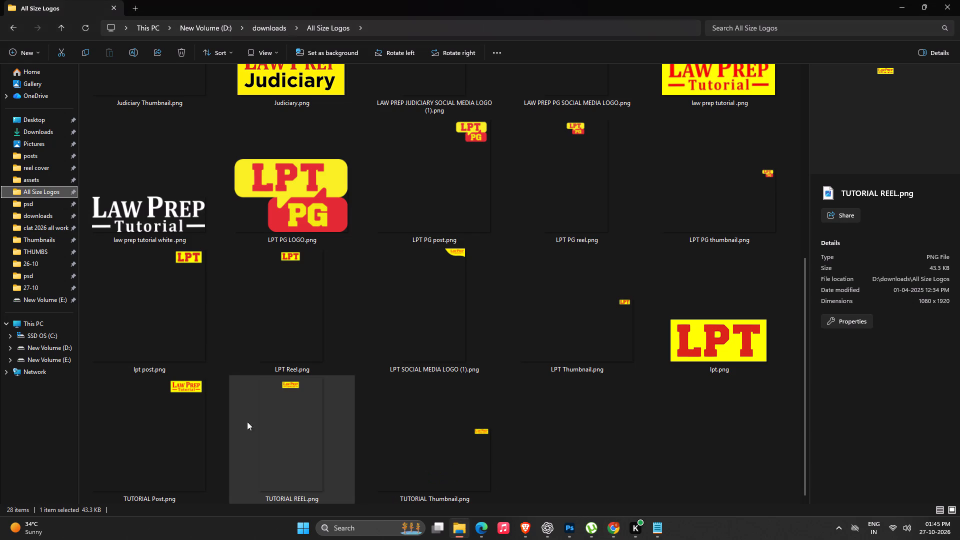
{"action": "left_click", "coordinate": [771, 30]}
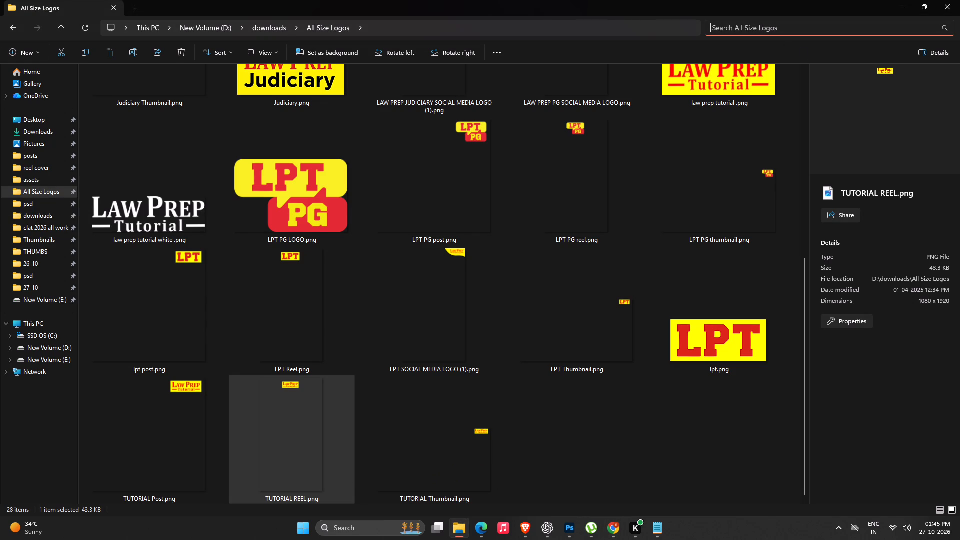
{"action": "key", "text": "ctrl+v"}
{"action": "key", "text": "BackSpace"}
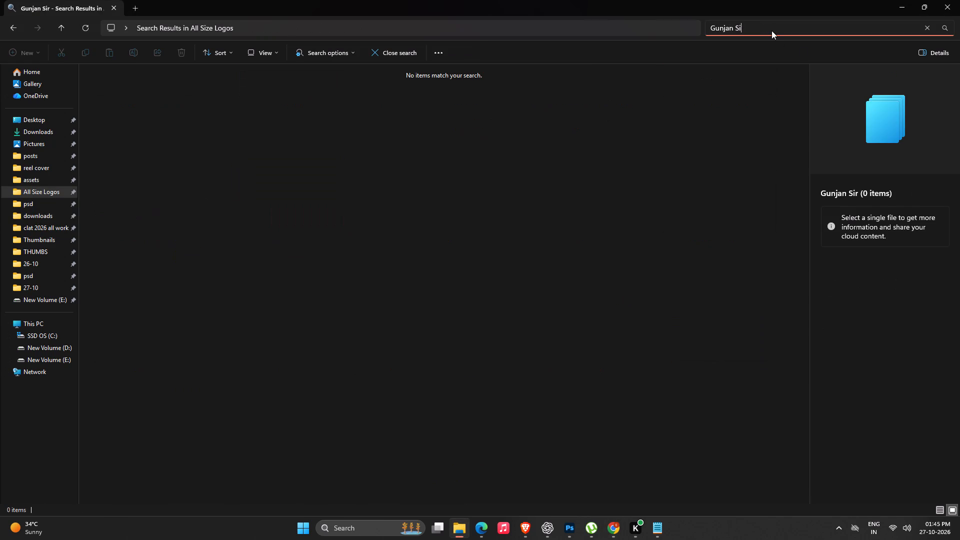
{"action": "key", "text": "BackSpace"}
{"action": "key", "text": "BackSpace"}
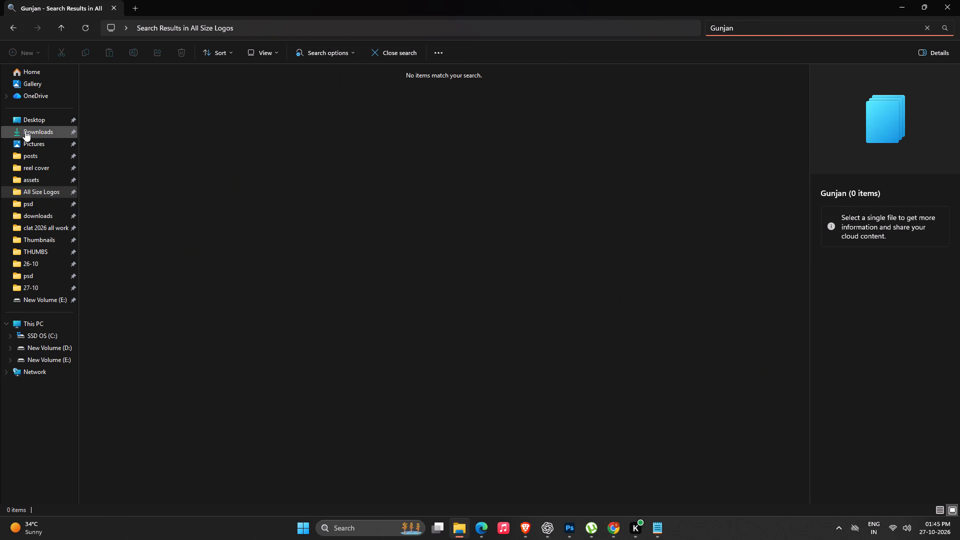
Search the Downloads folder for the copied presenter name.
{"action": "left_click", "coordinate": [26, 130]}
{"action": "left_click", "coordinate": [765, 25]}
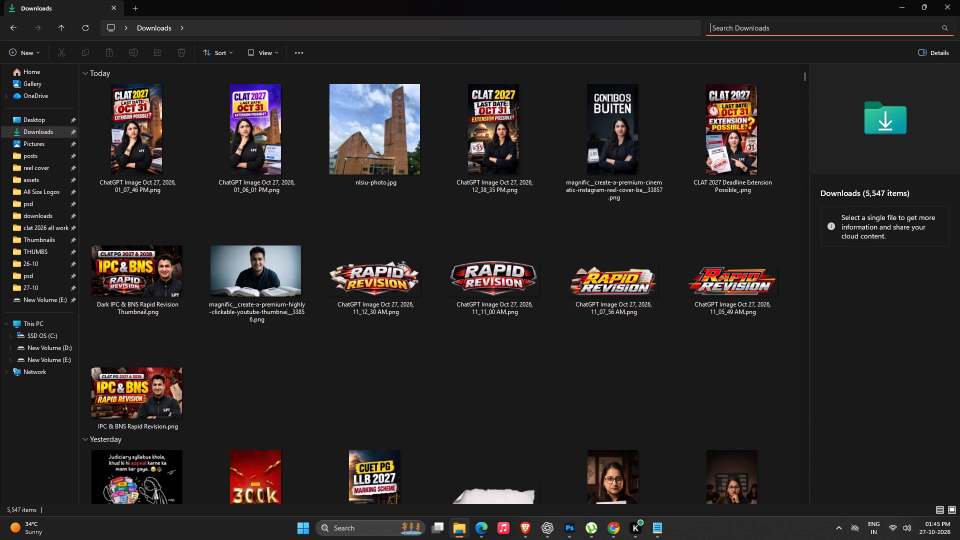
{"action": "key", "text": "ctrl+v"}
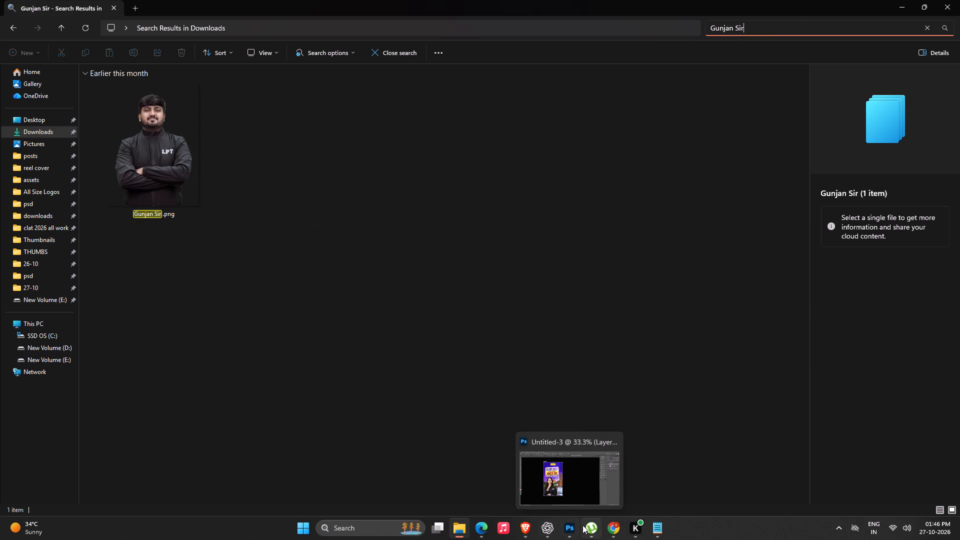
Return to the design sheet in Chrome and review the series, presenter and topic of the Gk Powerpack row.
{"action": "left_click", "coordinate": [621, 523]}
{"action": "left_click", "coordinate": [133, 384]}
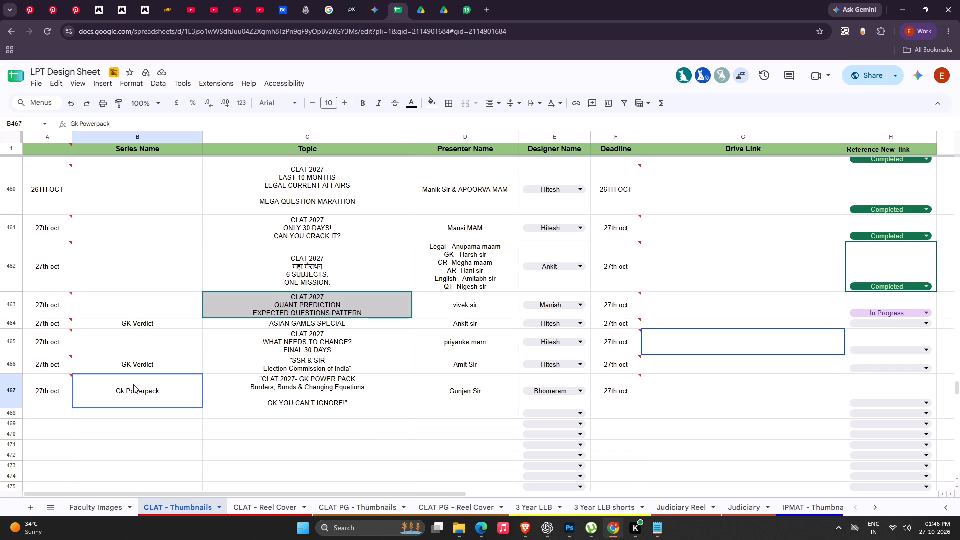
{"action": "left_click", "coordinate": [499, 394]}
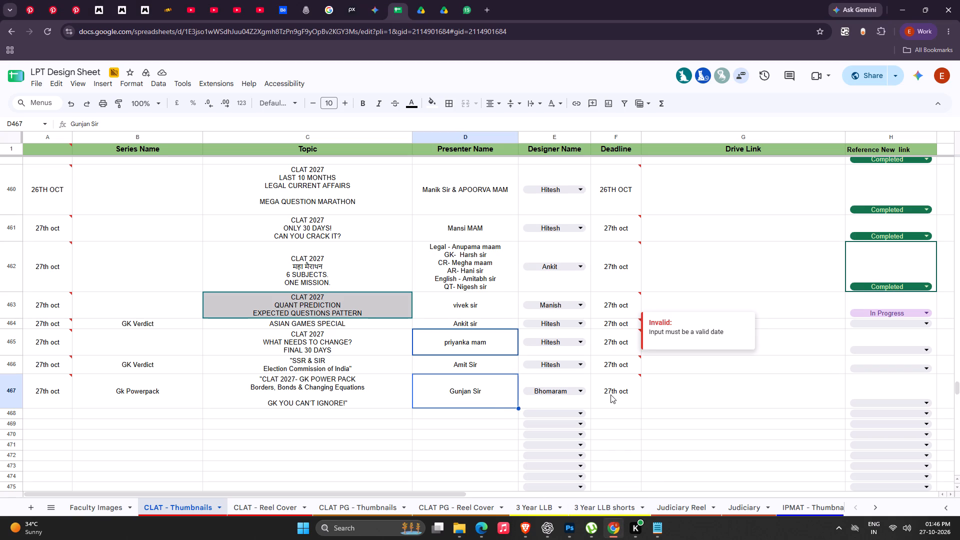
{"action": "left_click", "coordinate": [272, 397]}
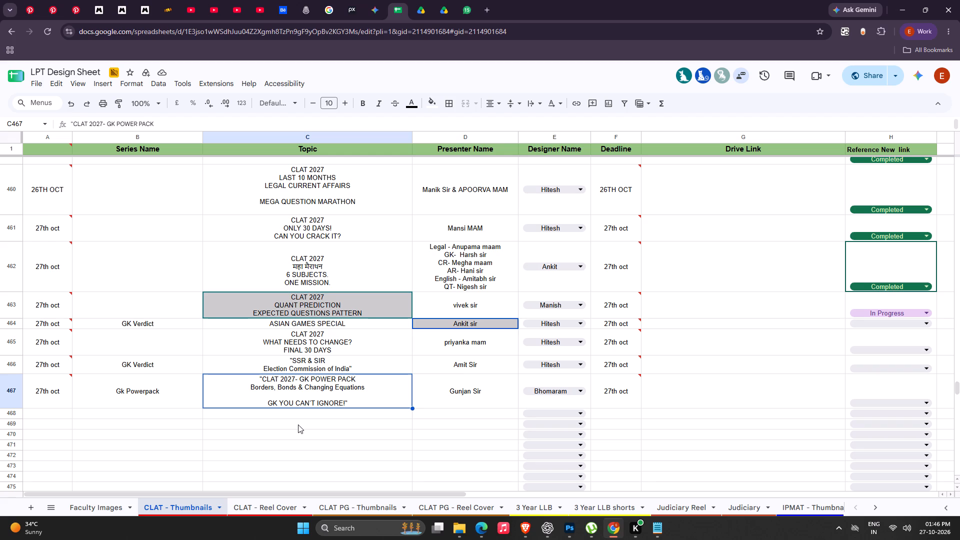
Switch to File Explorer and check the 27-10 and Thumbnails folders for existing designs.
{"action": "left_click", "coordinate": [464, 525]}
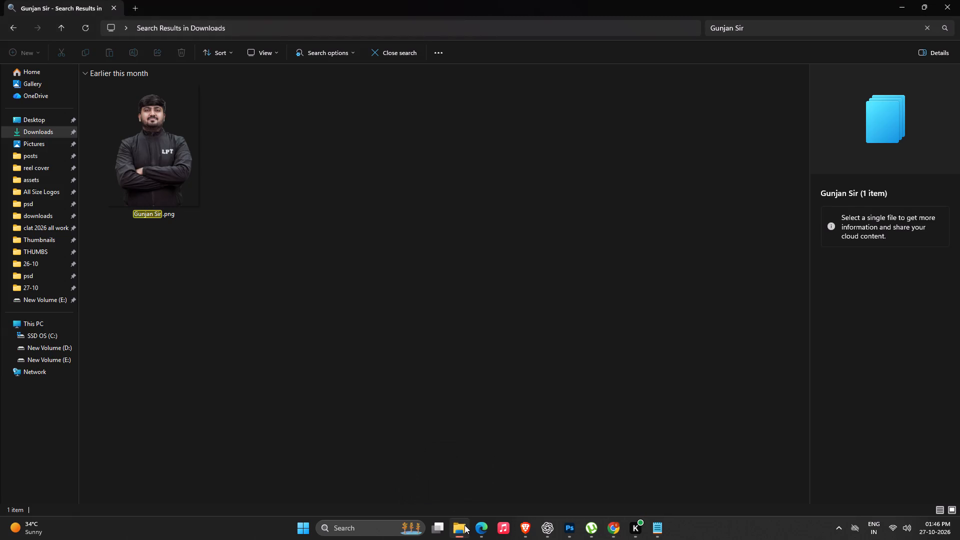
{"action": "double_click", "coordinate": [44, 286]}
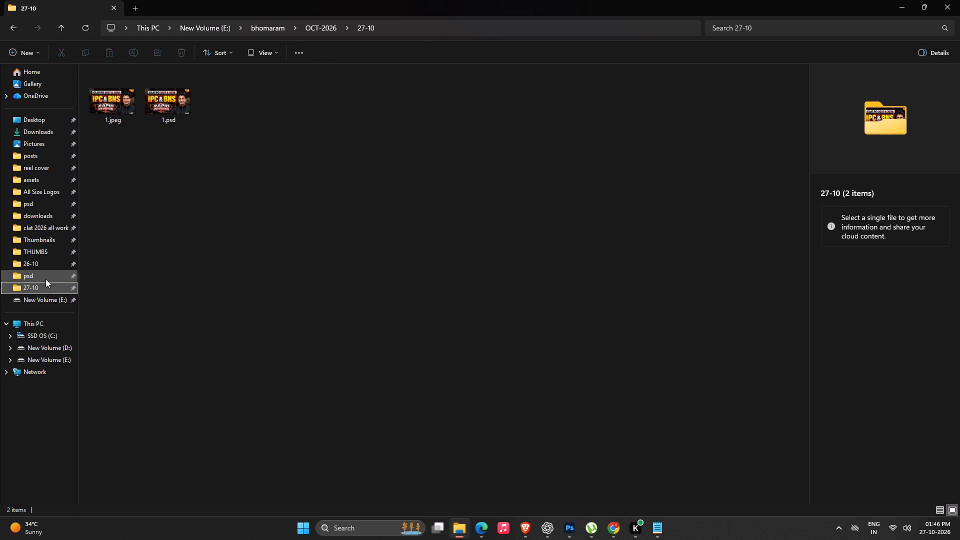
{"action": "left_click", "coordinate": [49, 250]}
{"action": "left_click", "coordinate": [49, 241]}
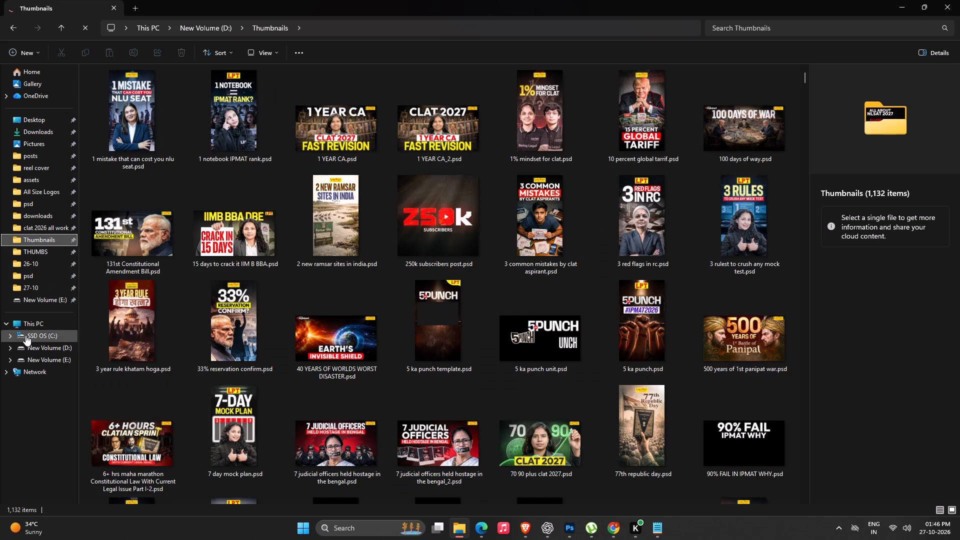
Open the yuotub thu folder inside bhomaram graphic designer work on the C: drive.
{"action": "left_click", "coordinate": [33, 327]}
{"action": "left_click", "coordinate": [38, 331]}
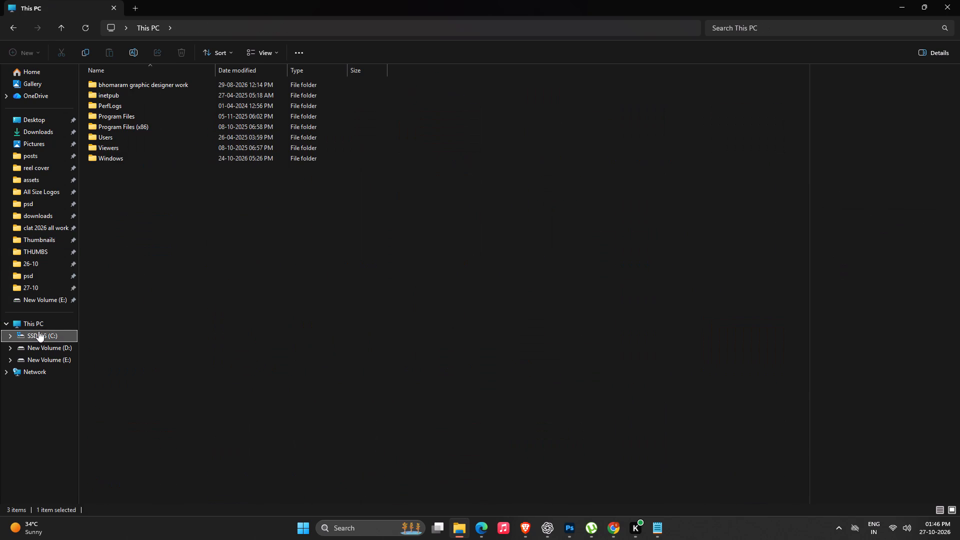
{"action": "double_click", "coordinate": [127, 87]}
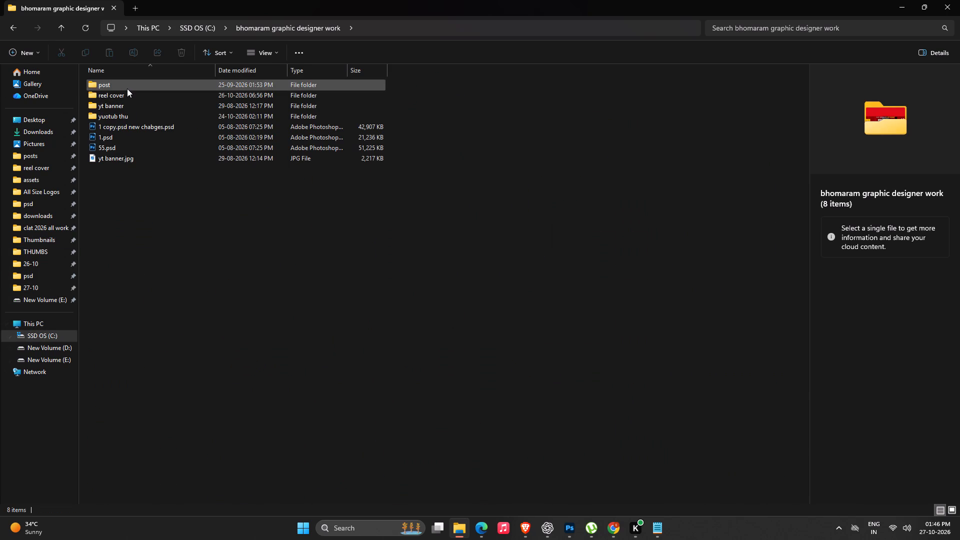
{"action": "double_click", "coordinate": [137, 119]}
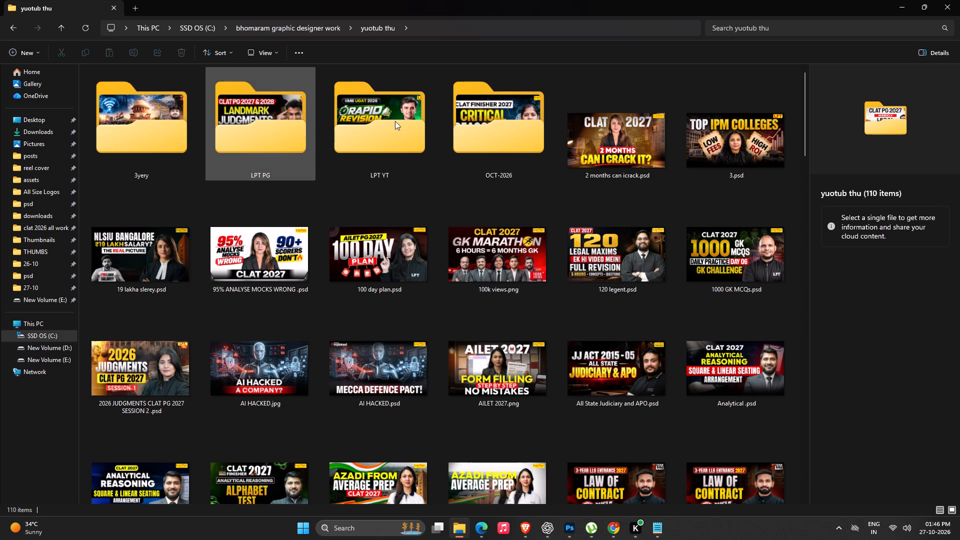
Examine the thumbnail designs in the 3yery, LPT YT and OCT-2026 subfolders, including the New folder inside OCT-2026.
{"action": "double_click", "coordinate": [124, 123]}
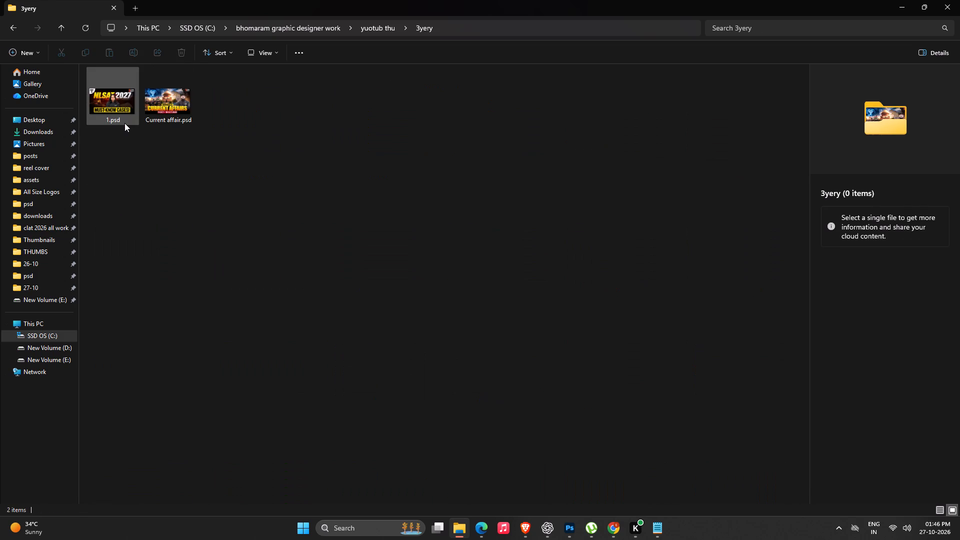
{"action": "left_click", "coordinate": [61, 24]}
{"action": "double_click", "coordinate": [363, 117]}
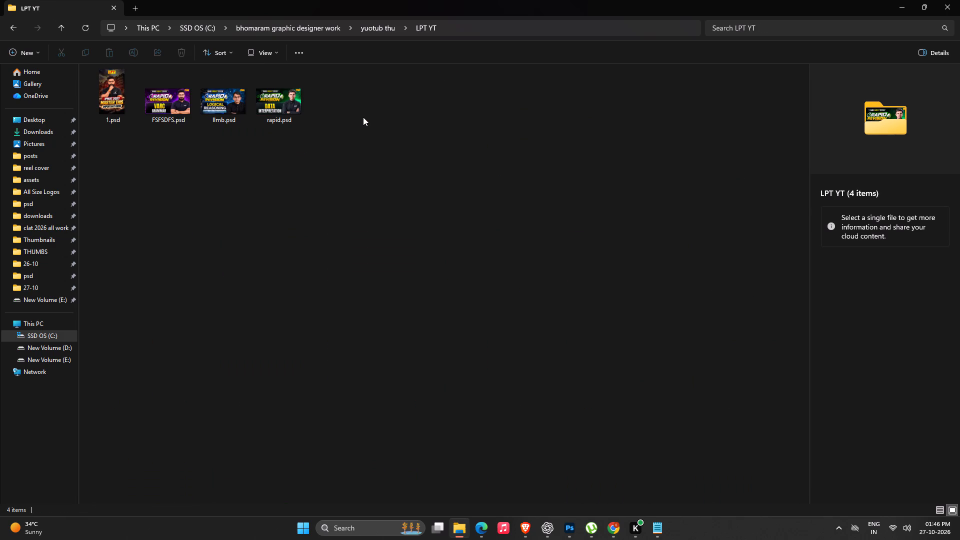
{"action": "scroll", "coordinate": [207, 111], "scroll_direction": "up", "scroll_amount": 11, "text": "ctrl"}
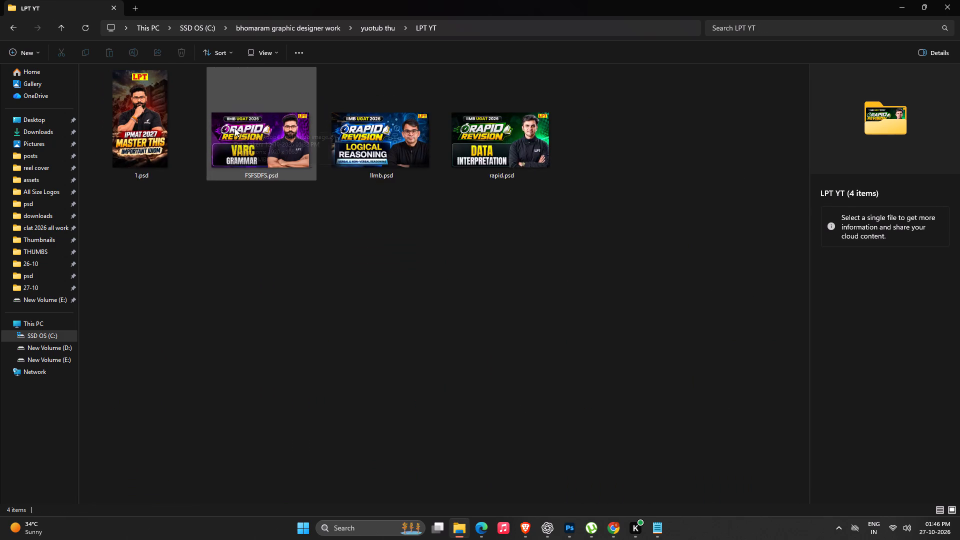
{"action": "scroll", "coordinate": [261, 149], "scroll_direction": "up", "scroll_amount": 4, "text": "ctrl"}
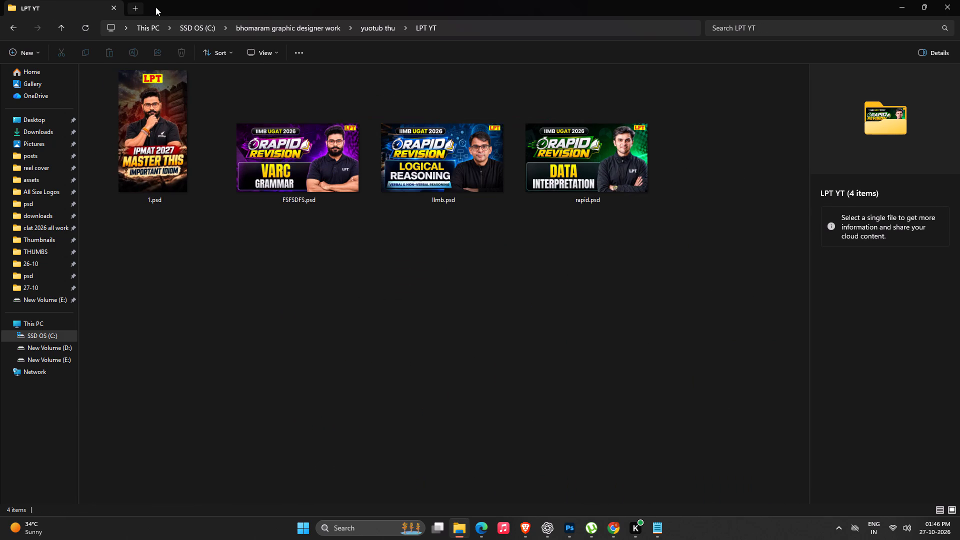
{"action": "left_click", "coordinate": [66, 27]}
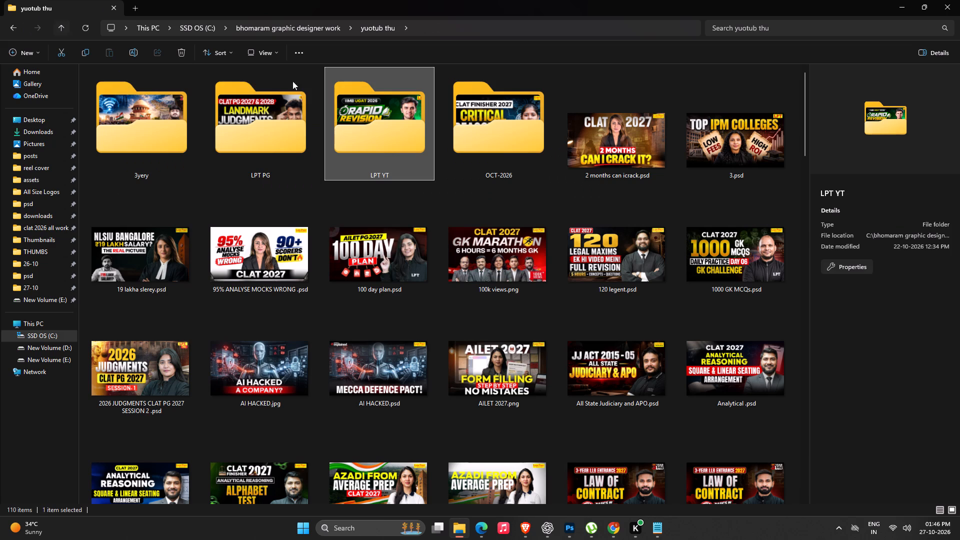
{"action": "double_click", "coordinate": [517, 107]}
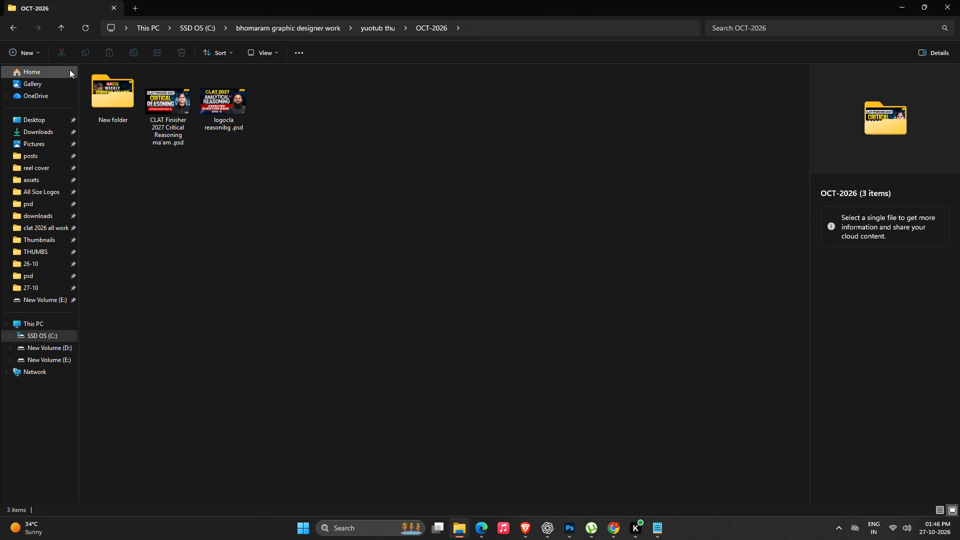
{"action": "double_click", "coordinate": [111, 88]}
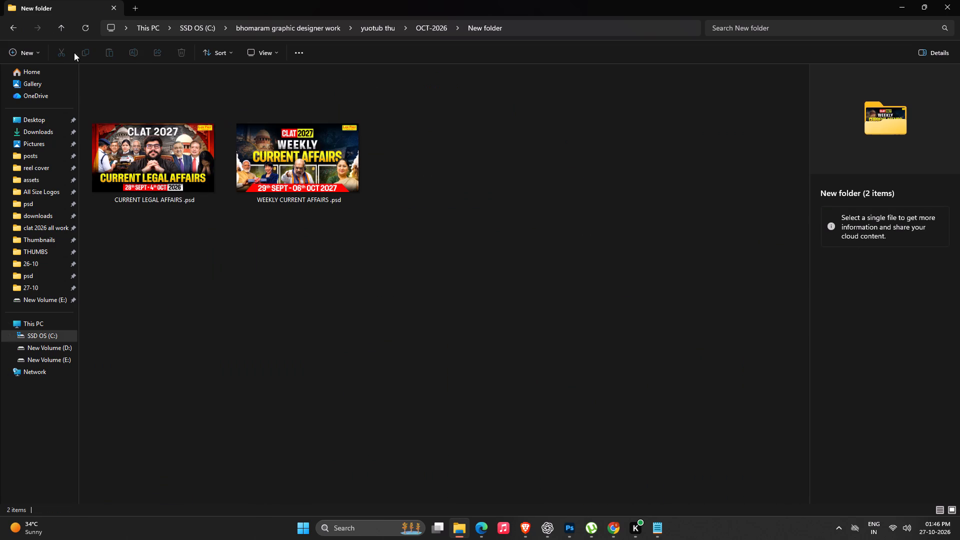
{"action": "left_click", "coordinate": [58, 27]}
{"action": "left_click", "coordinate": [58, 27]}
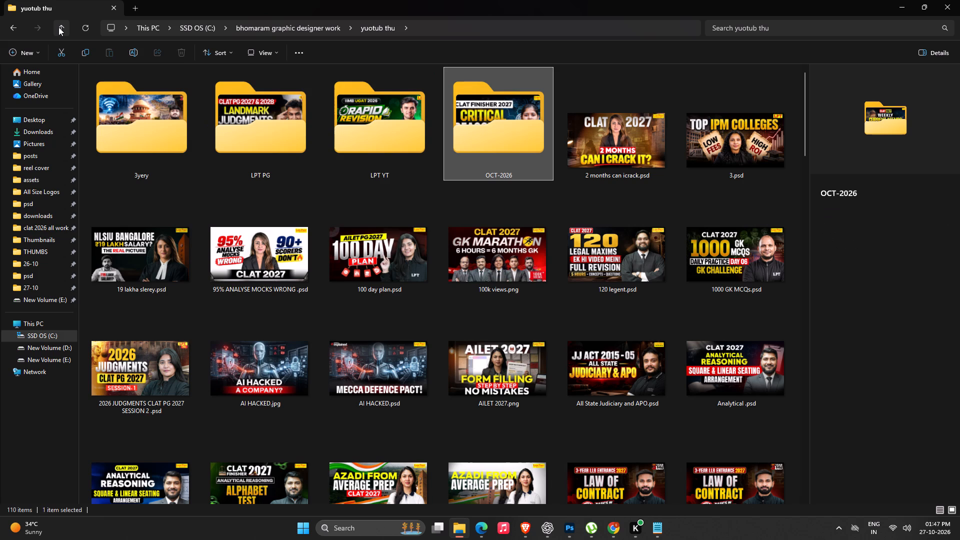
Search the yuotub thu folder for gk.
{"action": "left_click", "coordinate": [845, 25]}
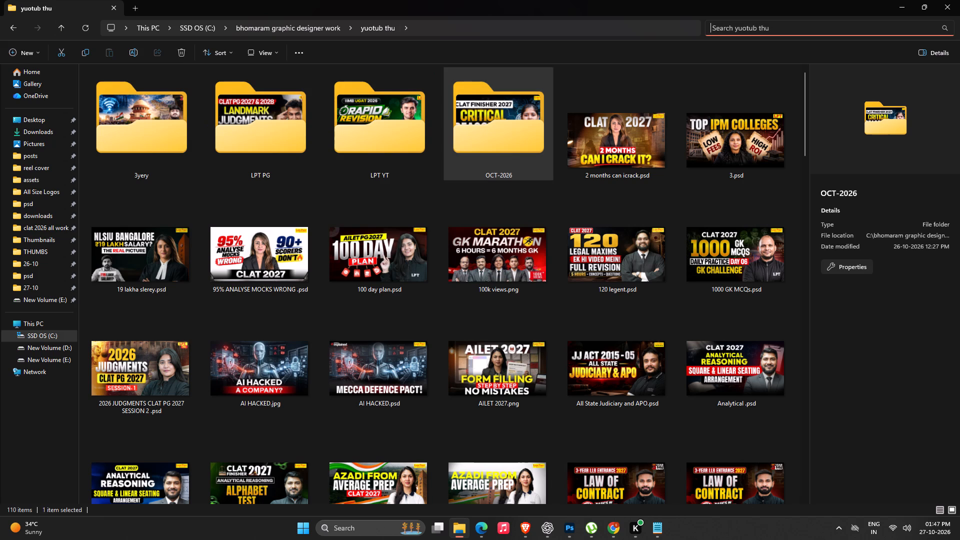
{"action": "type", "text": "gk"}
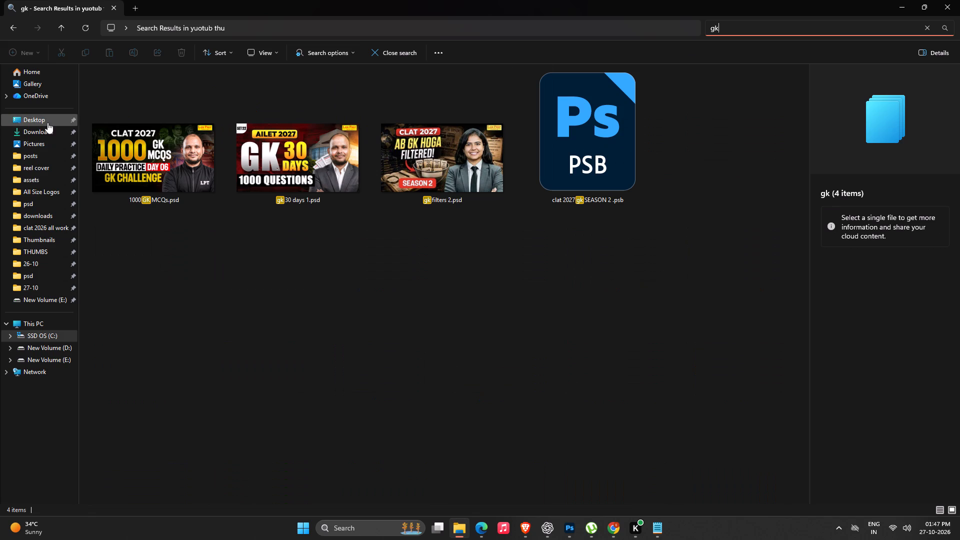
Leave the gk search and examine the LPT PG folder and the full listing of yuotub thu designs for a reference thumbnail.
{"action": "left_click", "coordinate": [59, 28]}
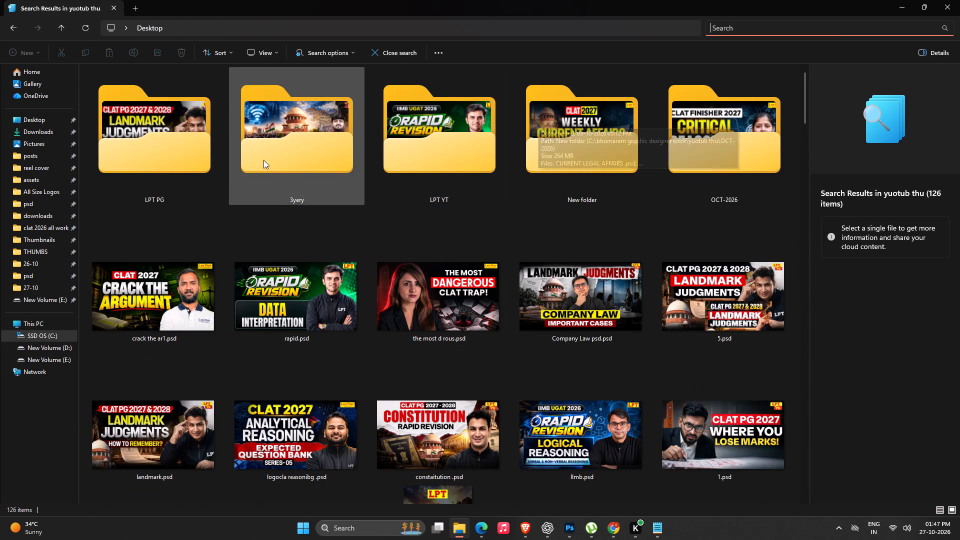
{"action": "double_click", "coordinate": [135, 138]}
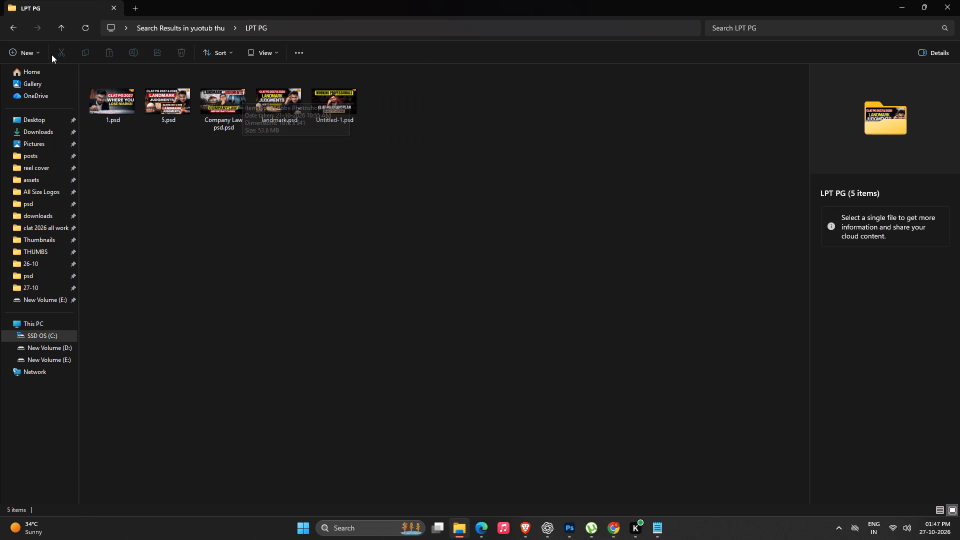
{"action": "left_click", "coordinate": [56, 32]}
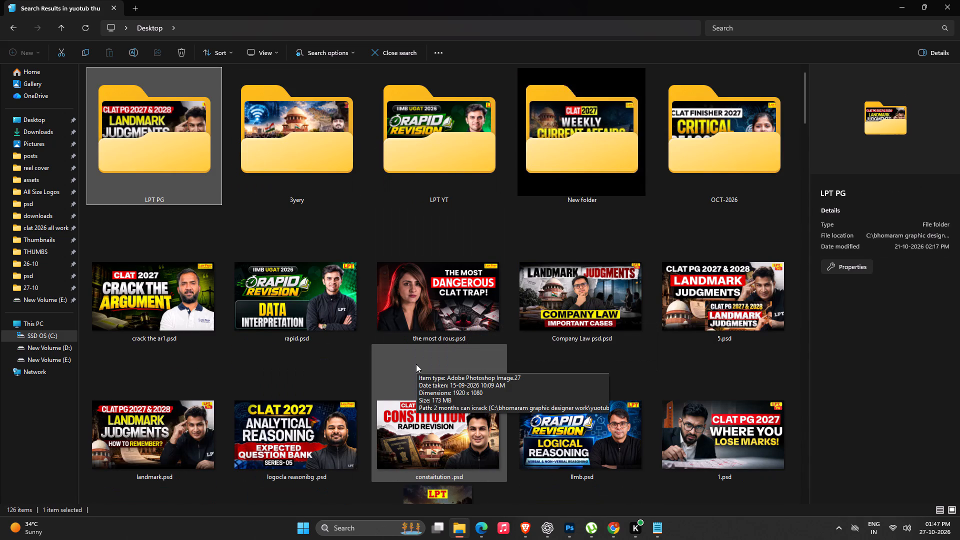
{"action": "scroll", "coordinate": [416, 364], "scroll_direction": "down", "scroll_amount": 5}
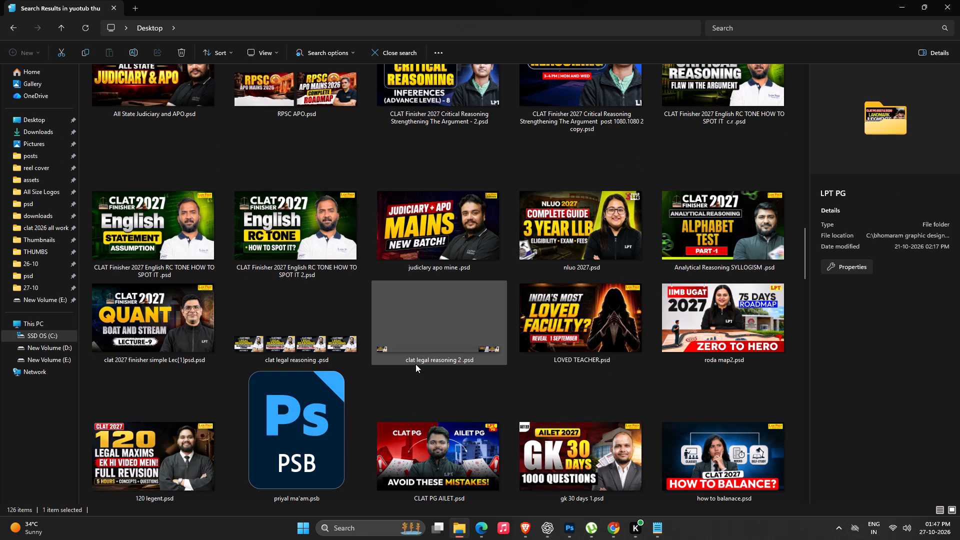
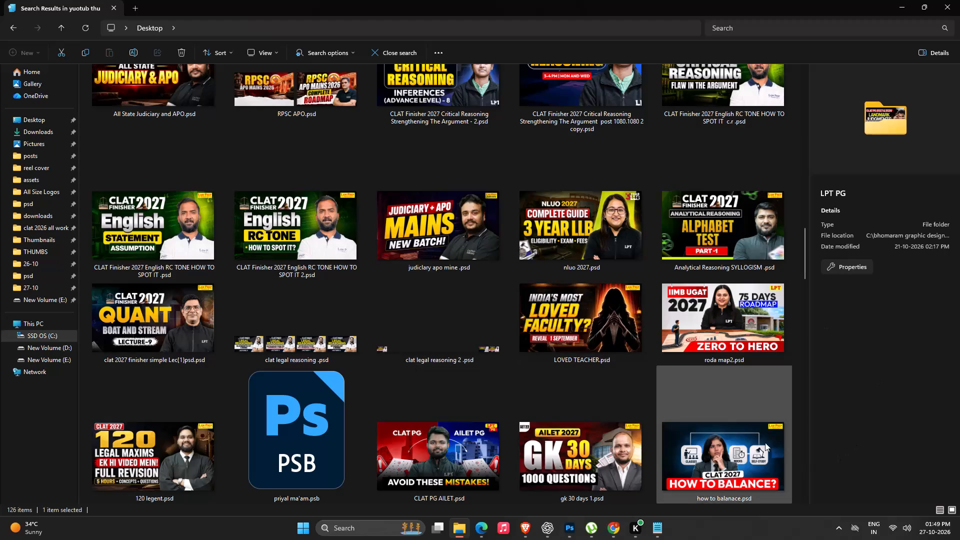
Examine the designs in the New folder and LPT PG subfolders of yuotub thu for a GK Power Pack reference.
{"action": "scroll", "coordinate": [564, 431], "scroll_direction": "up", "scroll_amount": 9}
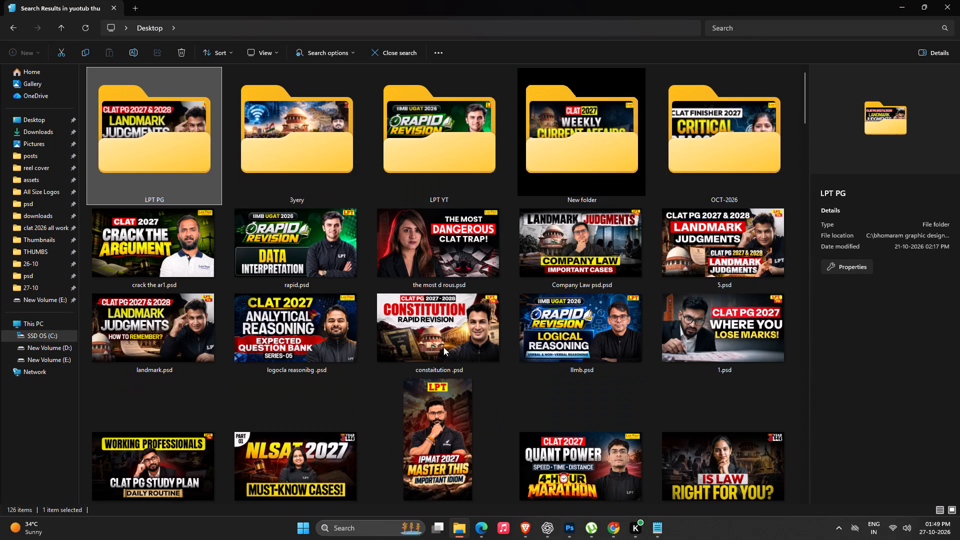
{"action": "scroll", "coordinate": [448, 308], "scroll_direction": "up", "scroll_amount": 7}
{"action": "double_click", "coordinate": [556, 126]}
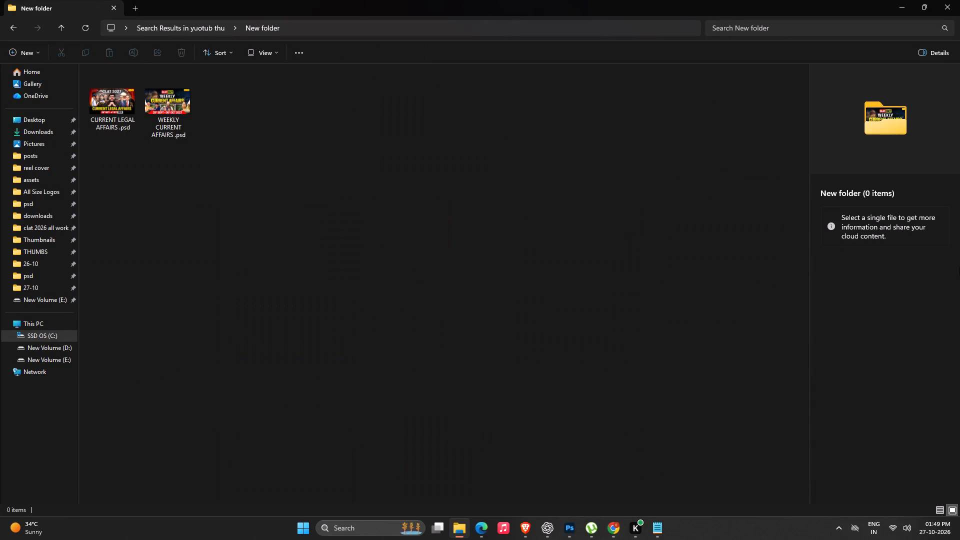
{"action": "left_click", "coordinate": [17, 30]}
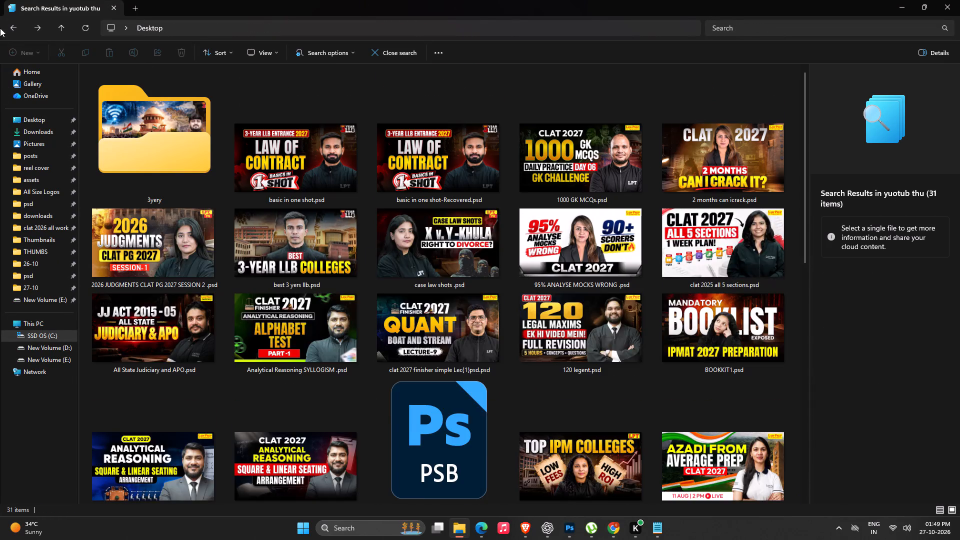
{"action": "double_click", "coordinate": [154, 106]}
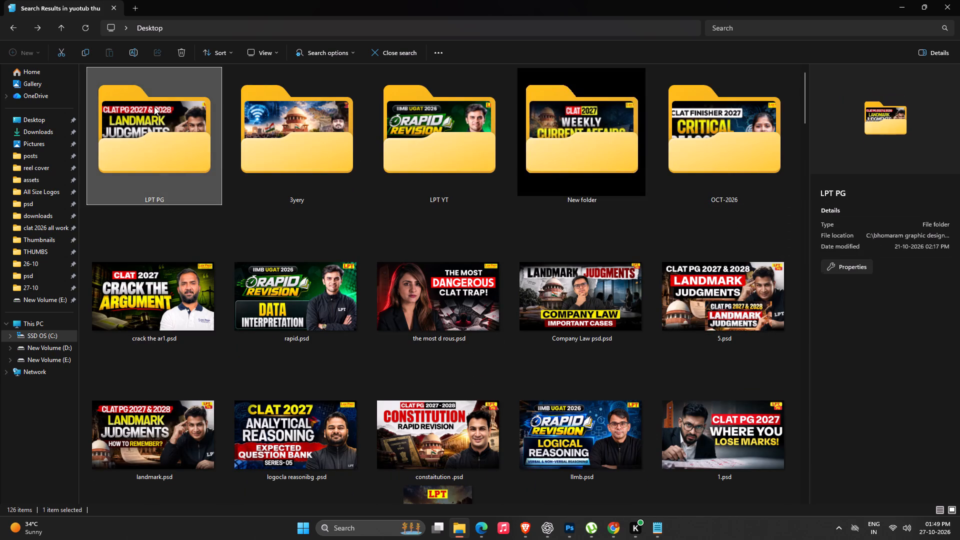
{"action": "scroll", "coordinate": [286, 98], "scroll_direction": "up", "scroll_amount": 11, "text": "ctrl"}
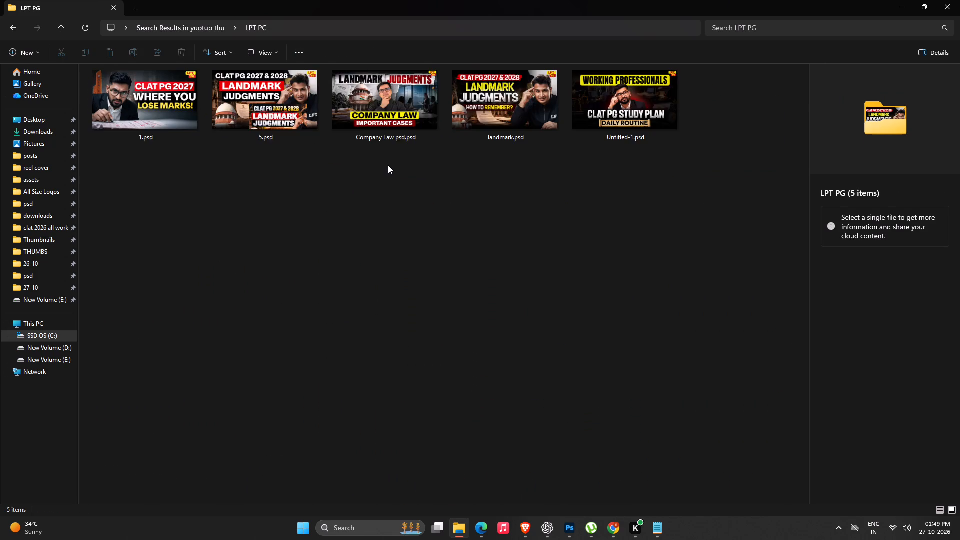
{"action": "scroll", "coordinate": [388, 165], "scroll_direction": "up", "scroll_amount": 7, "text": "ctrl"}
{"action": "left_click", "coordinate": [12, 22]}
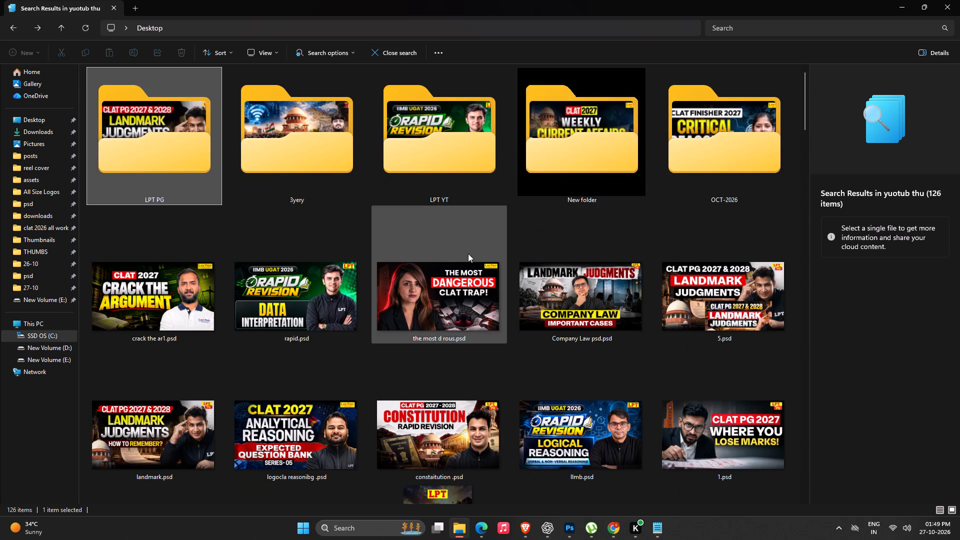
Examine the full listing of yuotub thu designs for a suitable GK Power Pack thumbnail.
{"action": "scroll", "coordinate": [662, 300], "scroll_direction": "down", "scroll_amount": 2}
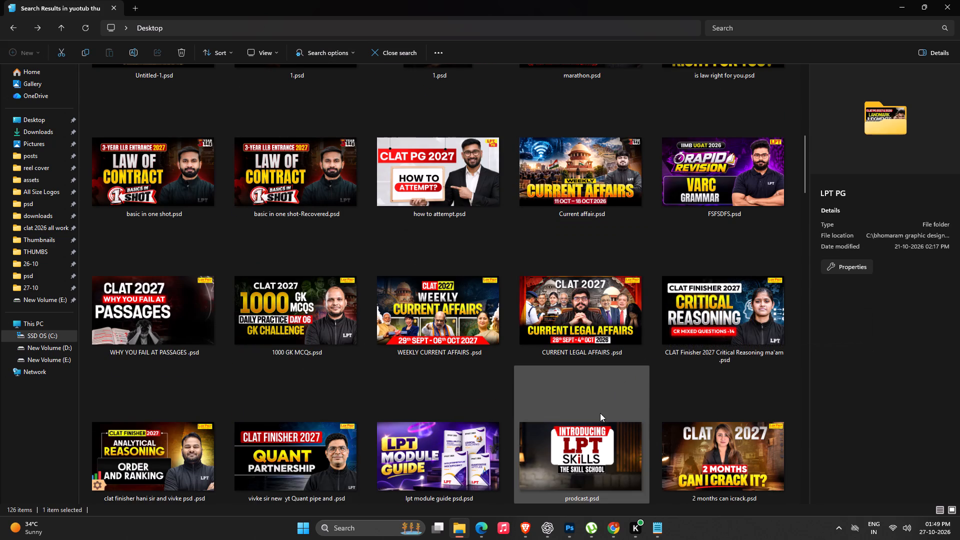
{"action": "scroll", "coordinate": [601, 405], "scroll_direction": "down", "scroll_amount": 9}
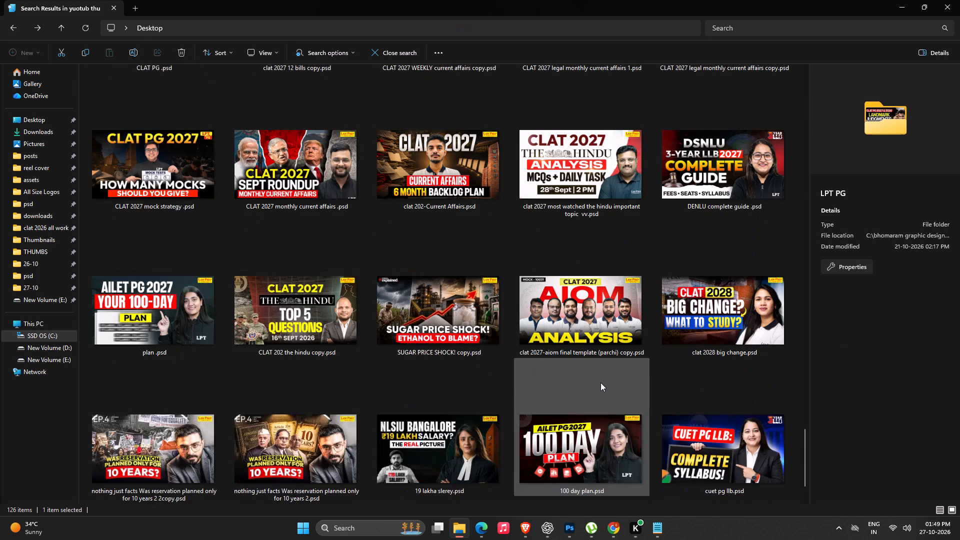
{"action": "scroll", "coordinate": [600, 382], "scroll_direction": "down", "scroll_amount": 4}
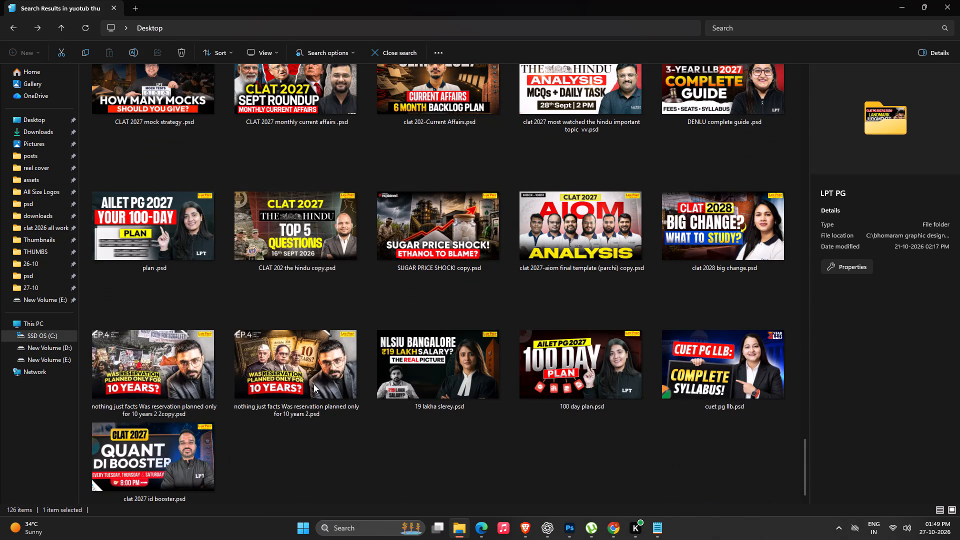
{"action": "scroll", "coordinate": [313, 384], "scroll_direction": "up", "scroll_amount": 6}
{"action": "scroll", "coordinate": [313, 384], "scroll_direction": "down", "scroll_amount": 7}
{"action": "scroll", "coordinate": [313, 384], "scroll_direction": "up", "scroll_amount": 2}
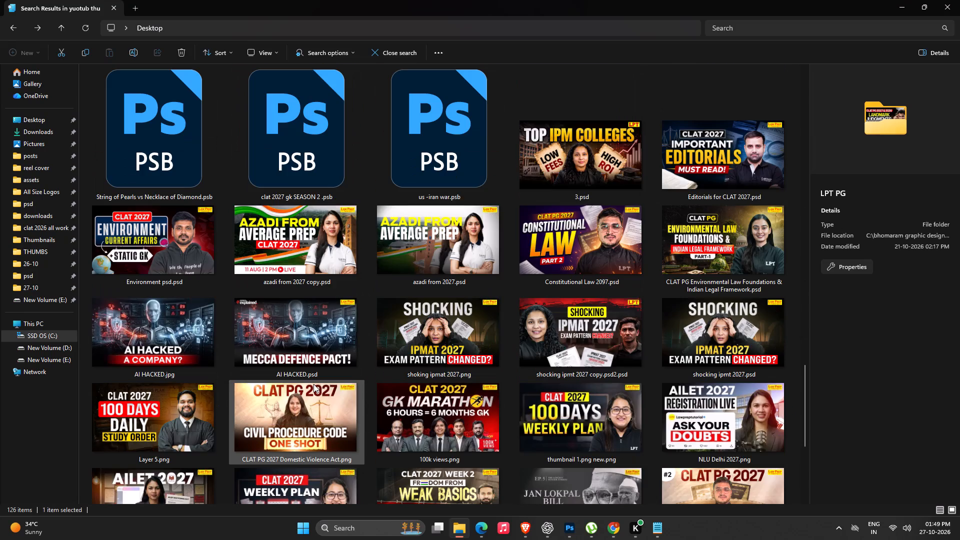
{"action": "scroll", "coordinate": [313, 383], "scroll_direction": "up", "scroll_amount": 11}
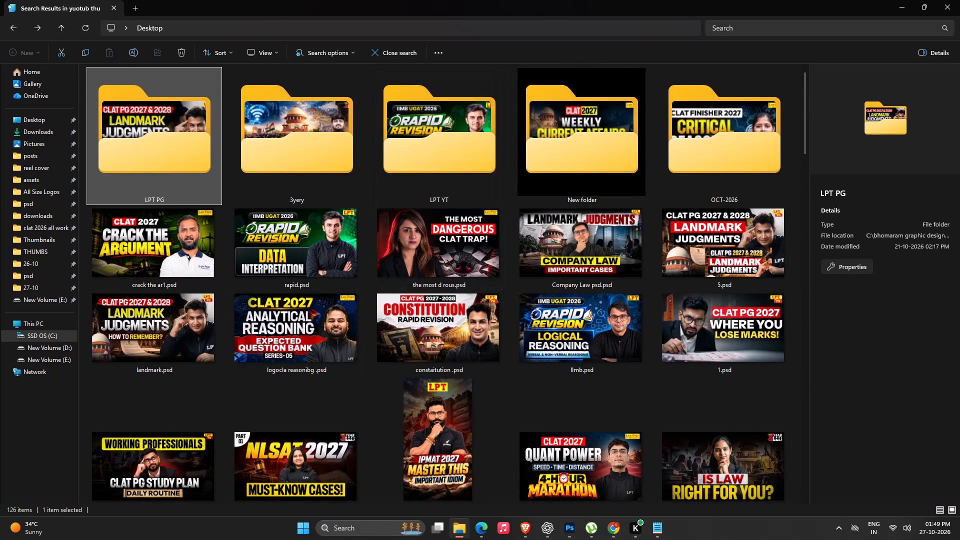
Search the yuotub thu folder for pa, and replace that search with power.
{"action": "left_click", "coordinate": [780, 24]}
{"action": "type", "text": "pa"}
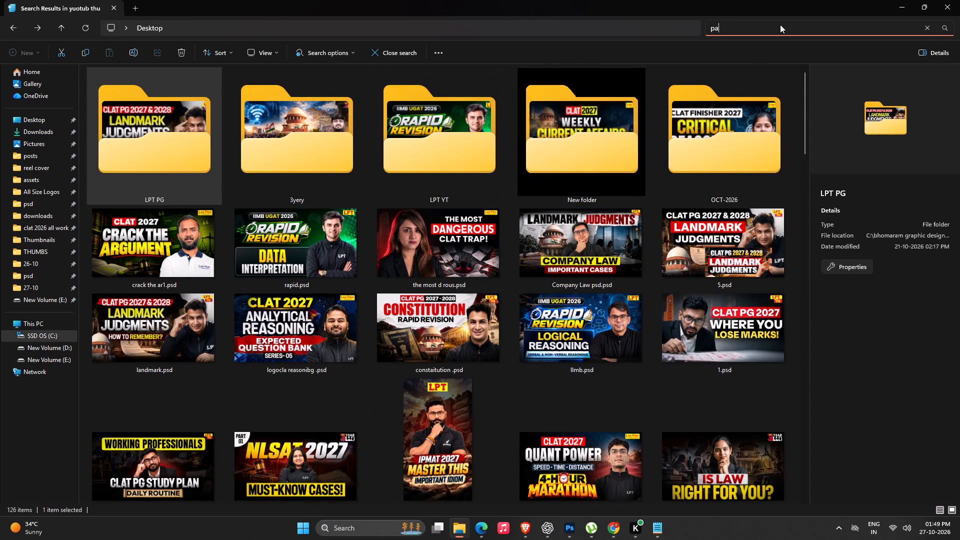
{"action": "key", "text": "BackSpace"}
{"action": "key", "text": "BackSpace"}
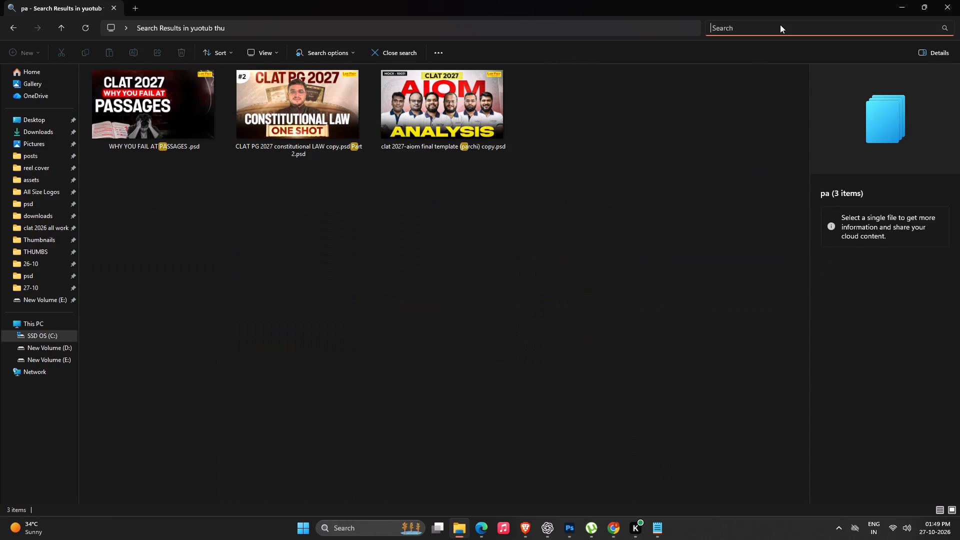
{"action": "key", "text": "bracketleft"}
{"action": "key", "text": "BackSpace"}
{"action": "type", "text": "power"}
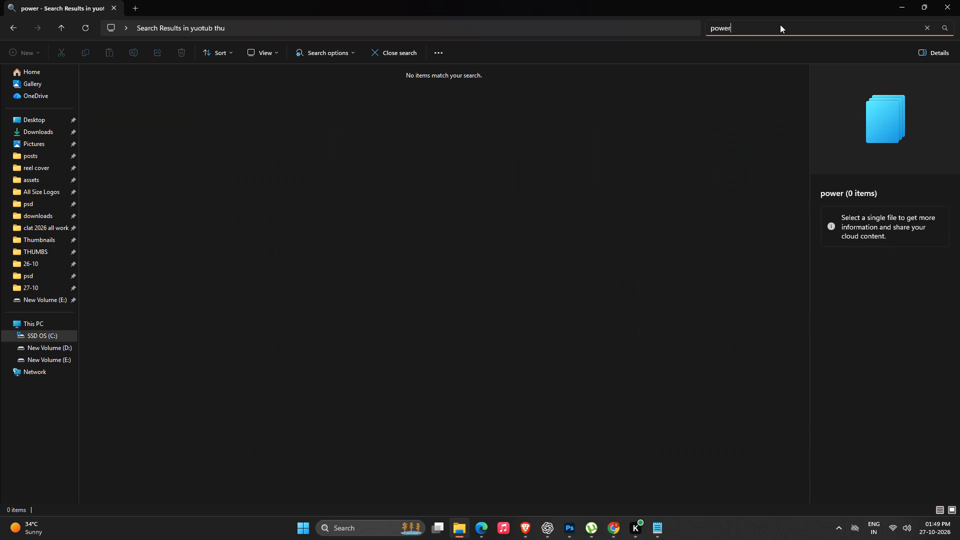
Examine the Downloads folder from today's files back to mid-September for the GK Power Pack design and presenter photo.
{"action": "double_click", "coordinate": [32, 137]}
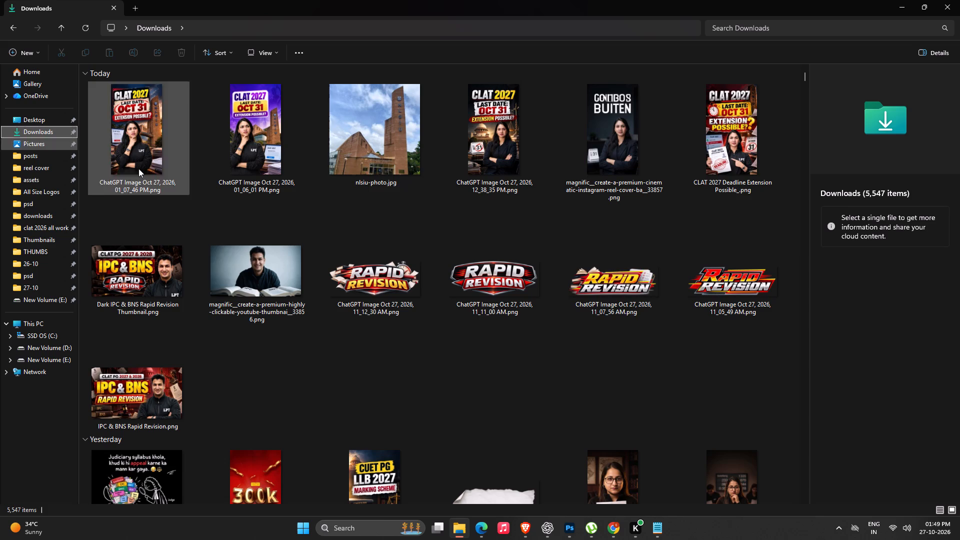
{"action": "scroll", "coordinate": [649, 312], "scroll_direction": "down", "scroll_amount": 6}
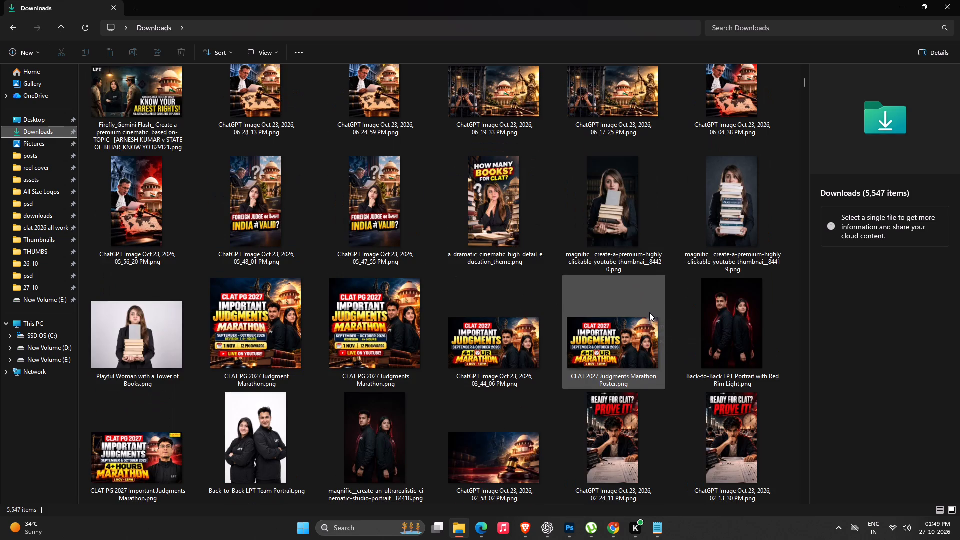
{"action": "scroll", "coordinate": [649, 312], "scroll_direction": "down", "scroll_amount": 4}
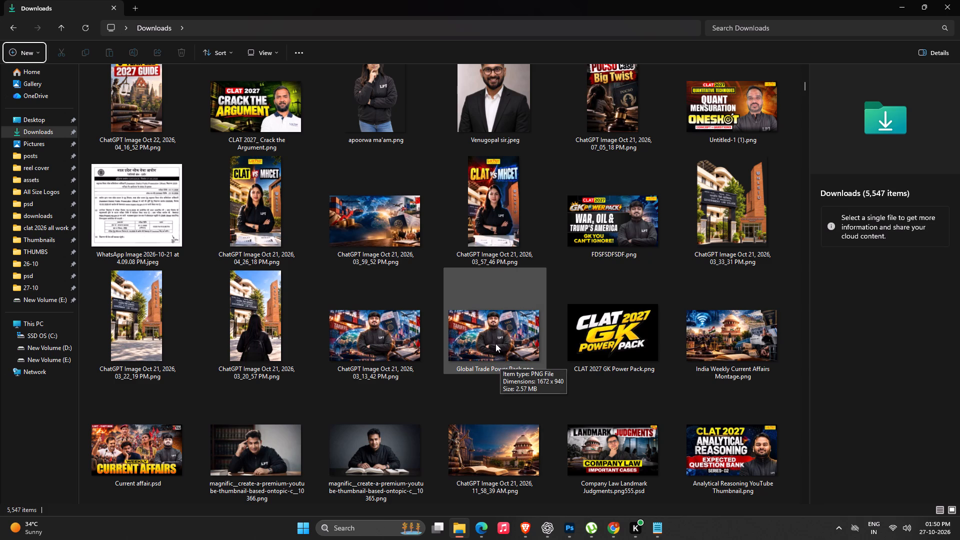
{"action": "scroll", "coordinate": [495, 343], "scroll_direction": "down", "scroll_amount": 5}
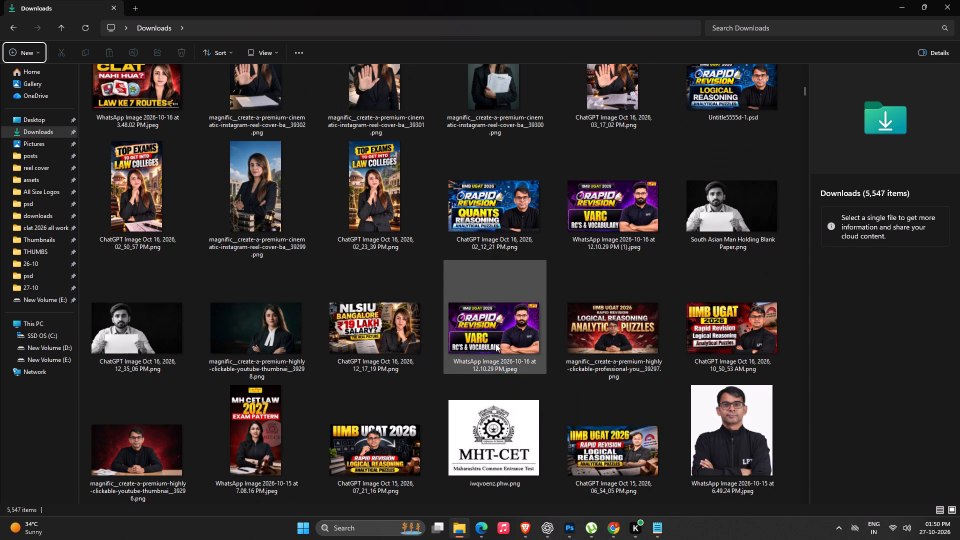
{"action": "scroll", "coordinate": [495, 343], "scroll_direction": "down", "scroll_amount": 1}
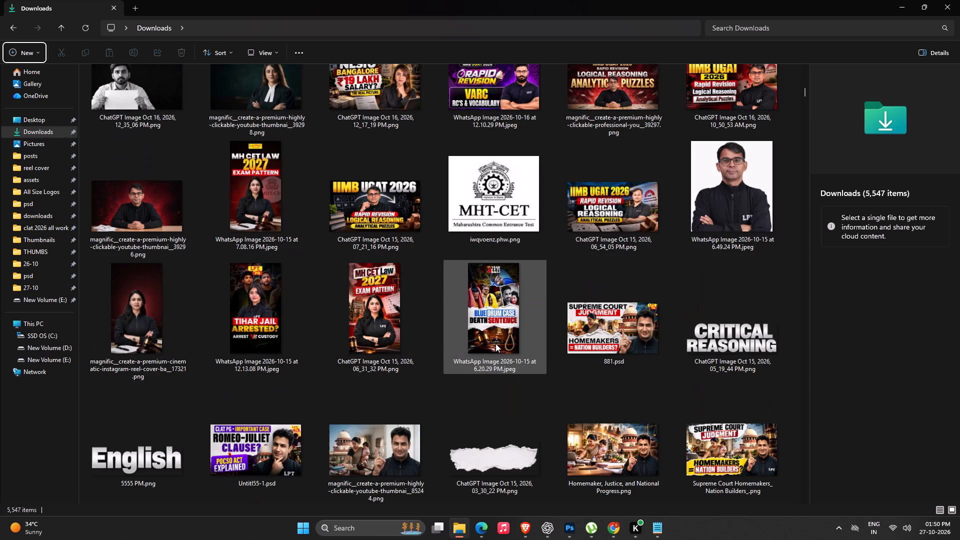
{"action": "scroll", "coordinate": [495, 343], "scroll_direction": "down", "scroll_amount": 5}
{"action": "scroll", "coordinate": [495, 343], "scroll_direction": "up", "scroll_amount": 1}
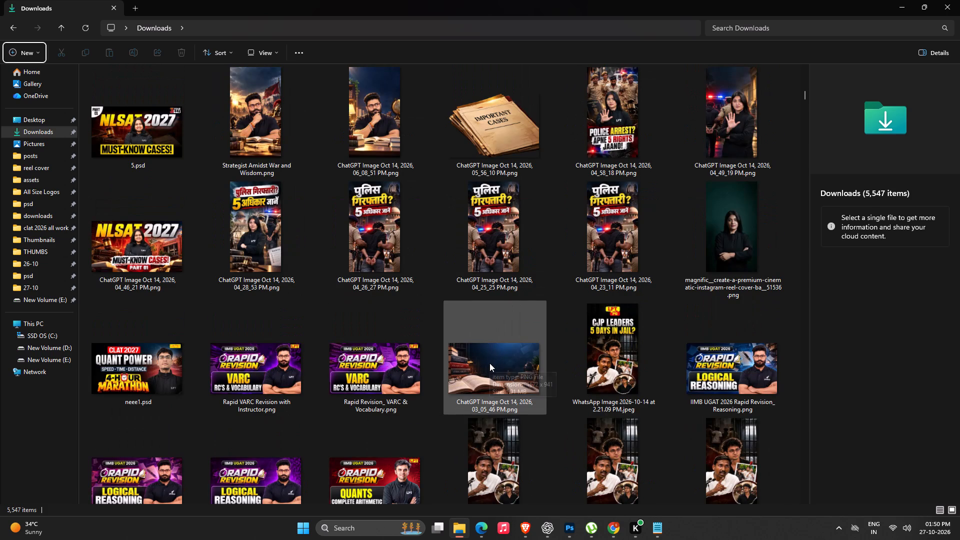
{"action": "scroll", "coordinate": [489, 363], "scroll_direction": "down", "scroll_amount": 1}
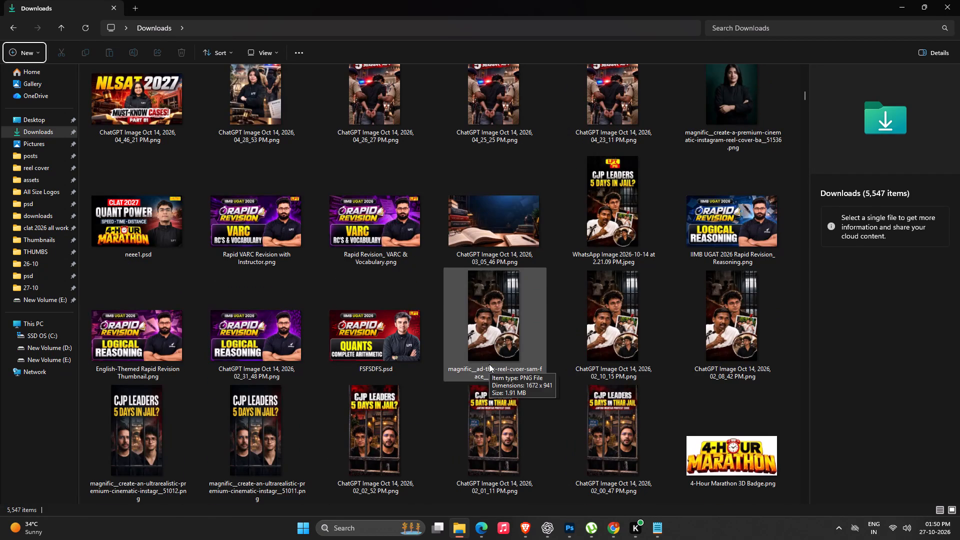
{"action": "scroll", "coordinate": [488, 365], "scroll_direction": "down", "scroll_amount": 1}
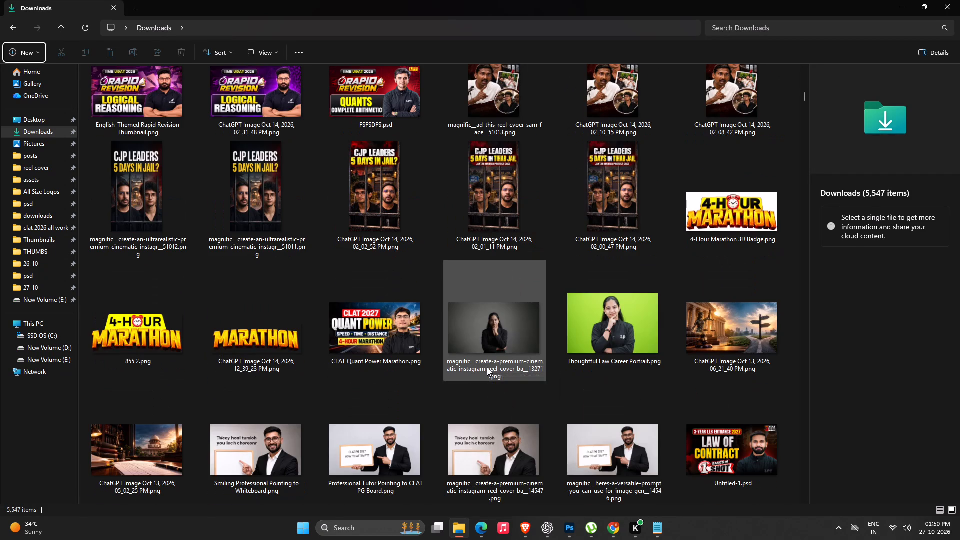
{"action": "scroll", "coordinate": [487, 367], "scroll_direction": "down", "scroll_amount": 3}
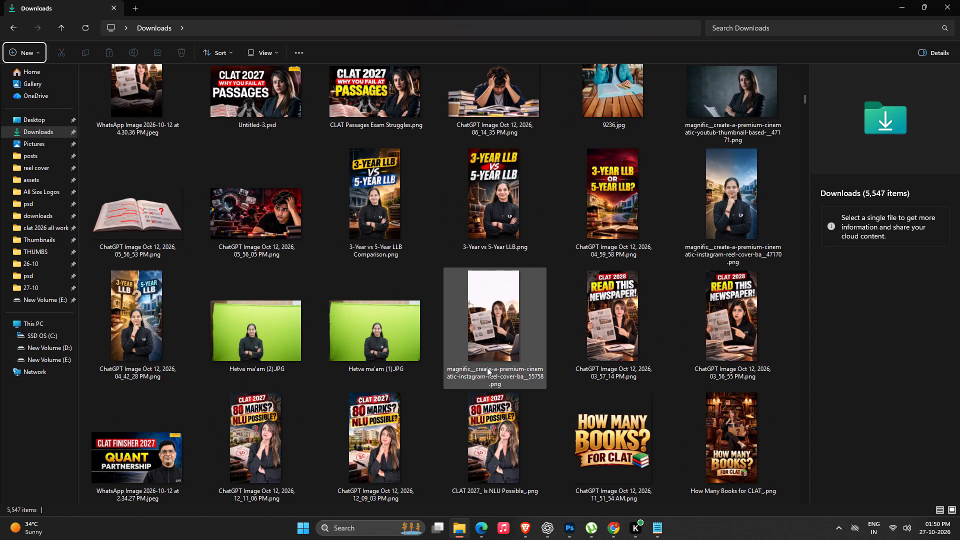
{"action": "scroll", "coordinate": [487, 367], "scroll_direction": "down", "scroll_amount": 3}
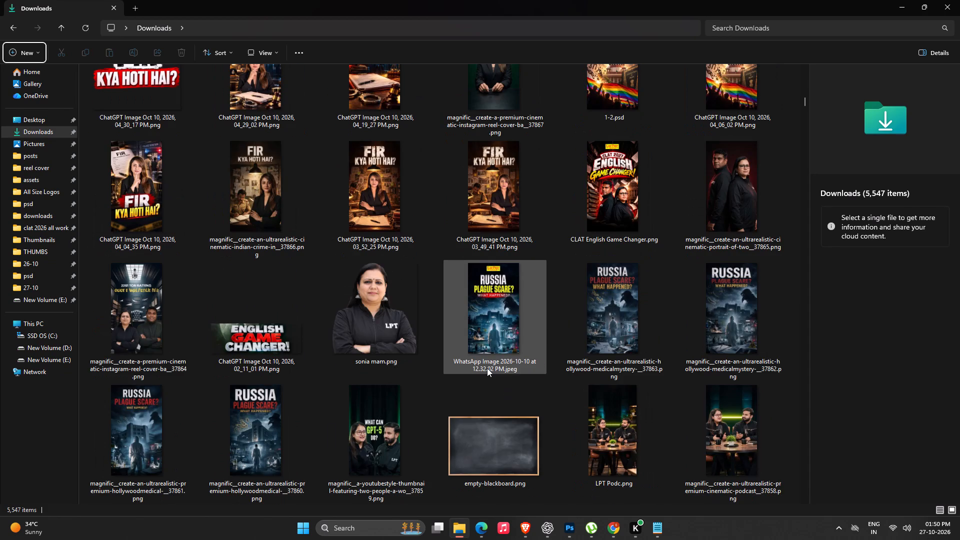
{"action": "scroll", "coordinate": [487, 368], "scroll_direction": "down", "scroll_amount": 12}
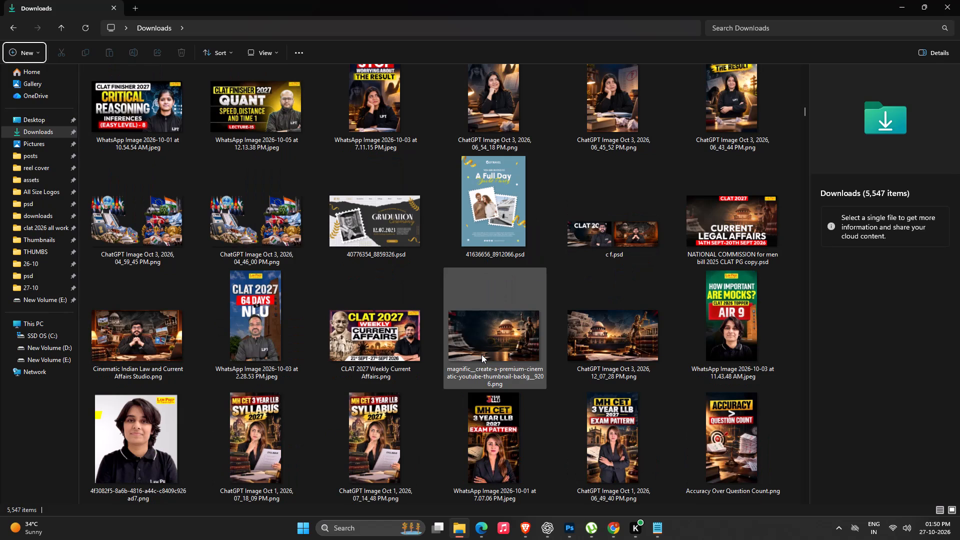
{"action": "scroll", "coordinate": [481, 354], "scroll_direction": "down", "scroll_amount": 3}
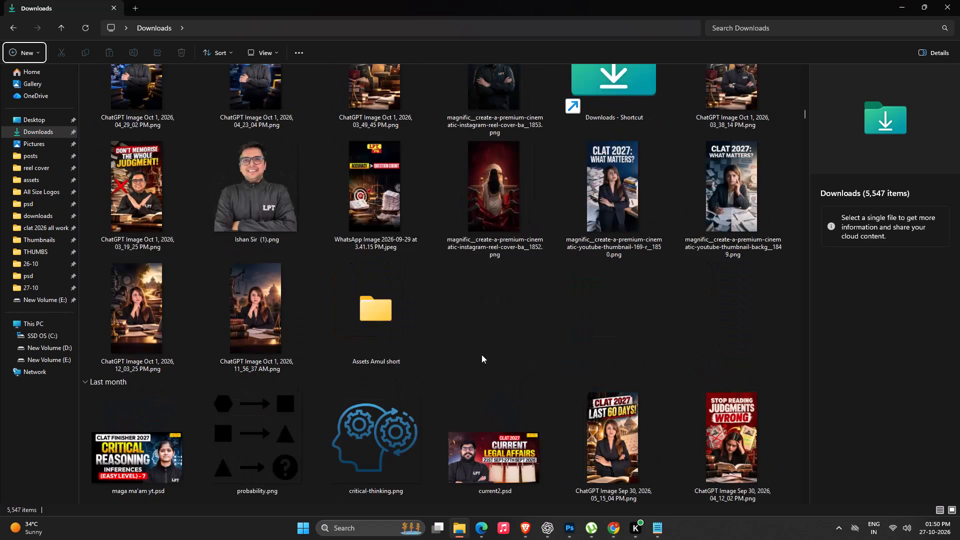
{"action": "scroll", "coordinate": [481, 354], "scroll_direction": "down", "scroll_amount": 2}
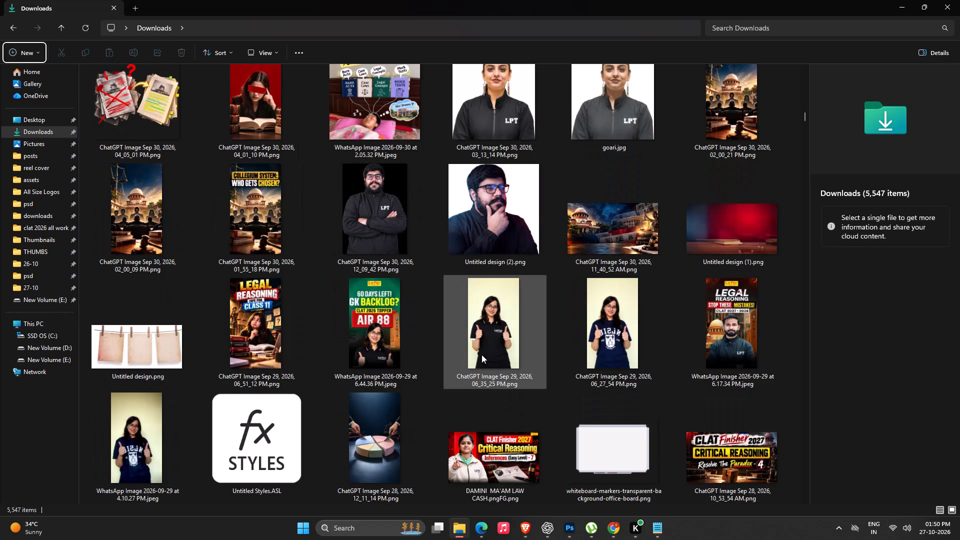
{"action": "scroll", "coordinate": [481, 354], "scroll_direction": "down", "scroll_amount": 4}
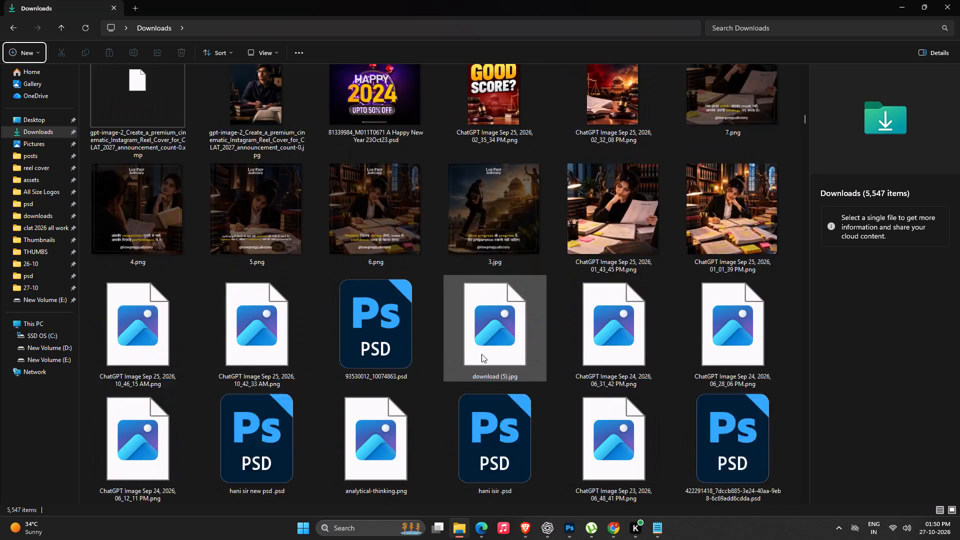
{"action": "scroll", "coordinate": [481, 354], "scroll_direction": "down", "scroll_amount": 4}
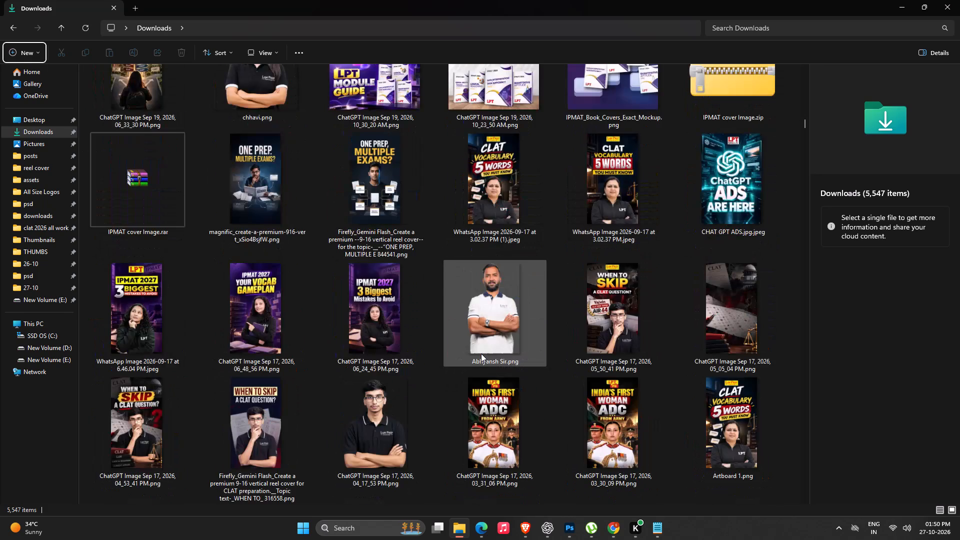
{"action": "scroll", "coordinate": [481, 353], "scroll_direction": "down", "scroll_amount": 4}
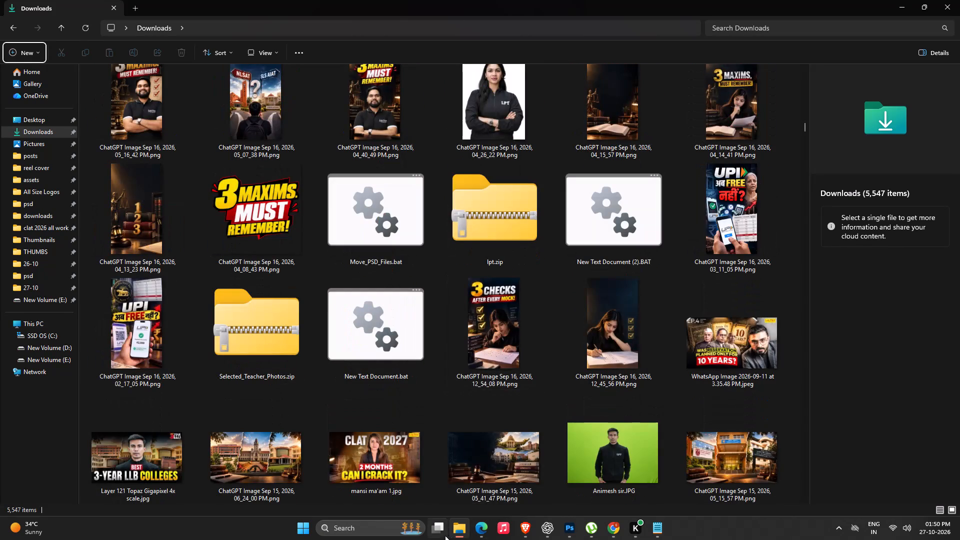
{"action": "left_click", "coordinate": [464, 527]}
{"action": "left_click", "coordinate": [464, 527]}
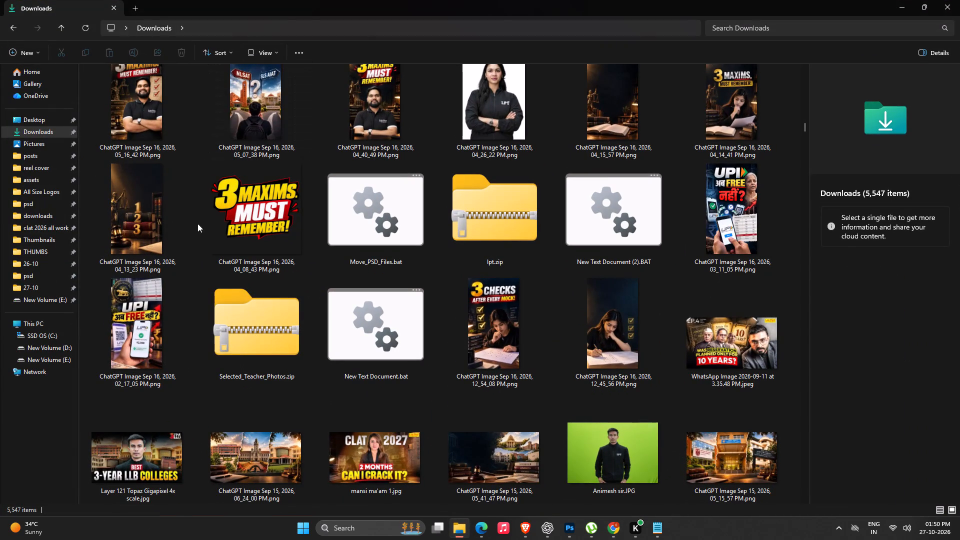
Open the 26-10 folder inside bhomaram's OCT-2026 folder on the E: drive.
{"action": "double_click", "coordinate": [28, 286]}
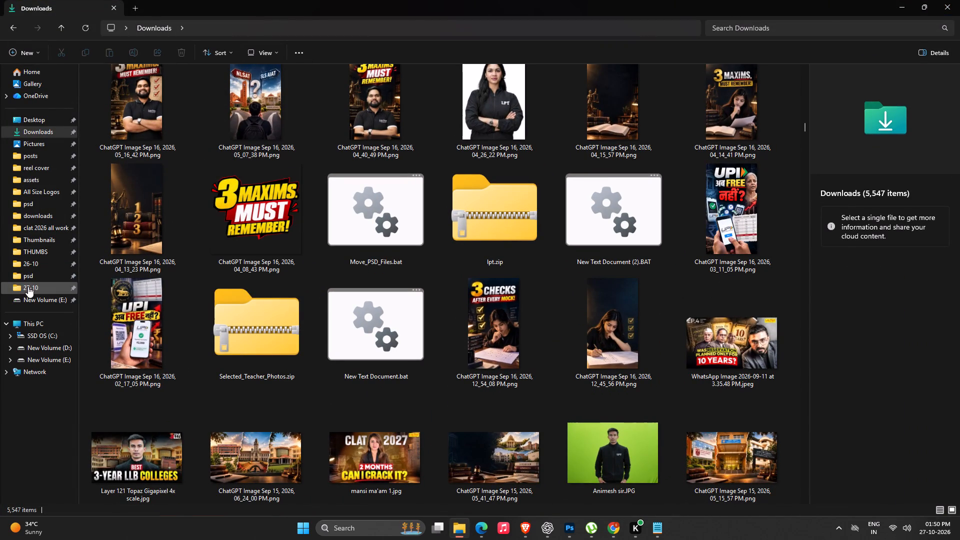
{"action": "left_click", "coordinate": [62, 21]}
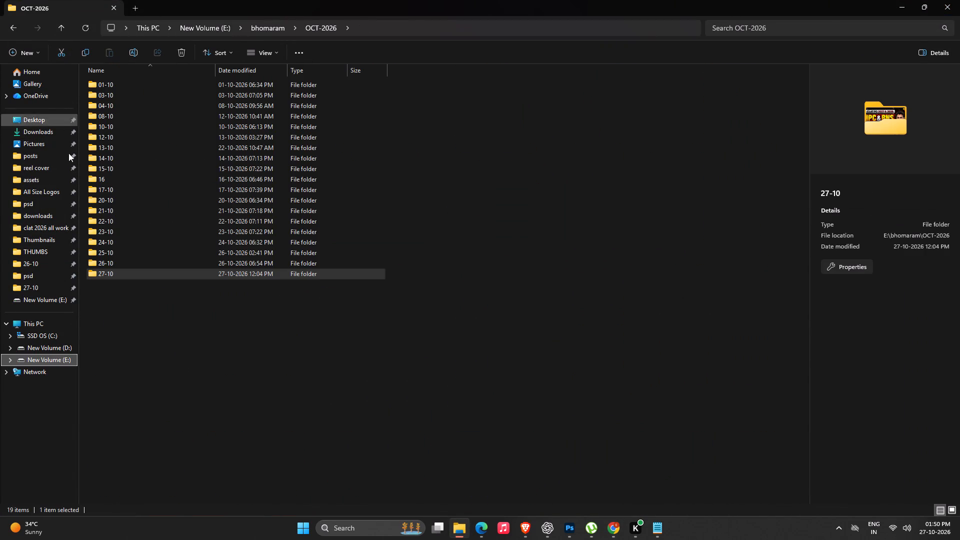
{"action": "left_click", "coordinate": [111, 257]}
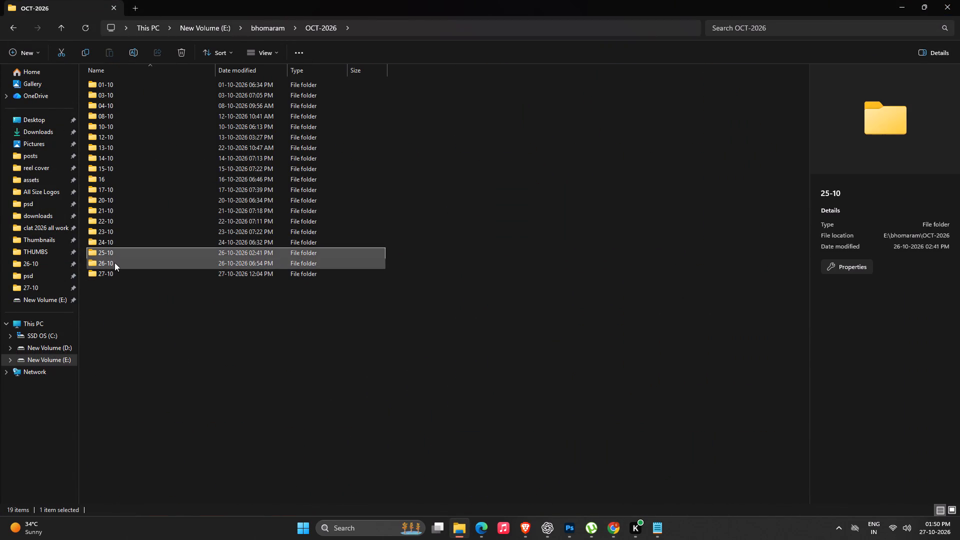
{"action": "double_click", "coordinate": [114, 262]}
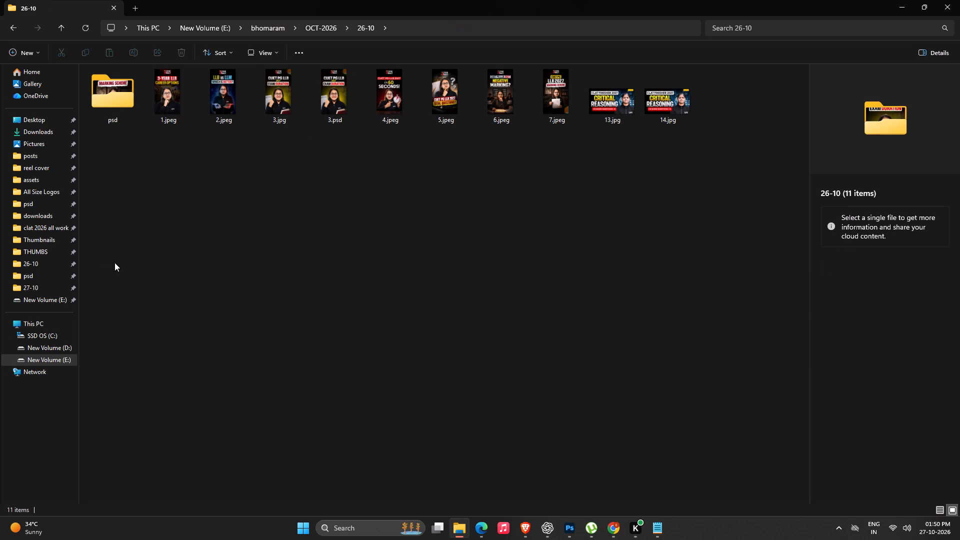
Examine the 25-10, 24-10, 23-10 and 22-10 folders for an existing GK Power Pack design.
{"action": "key", "text": "BackSpace"}
{"action": "double_click", "coordinate": [110, 248]}
{"action": "key", "text": "BackSpace"}
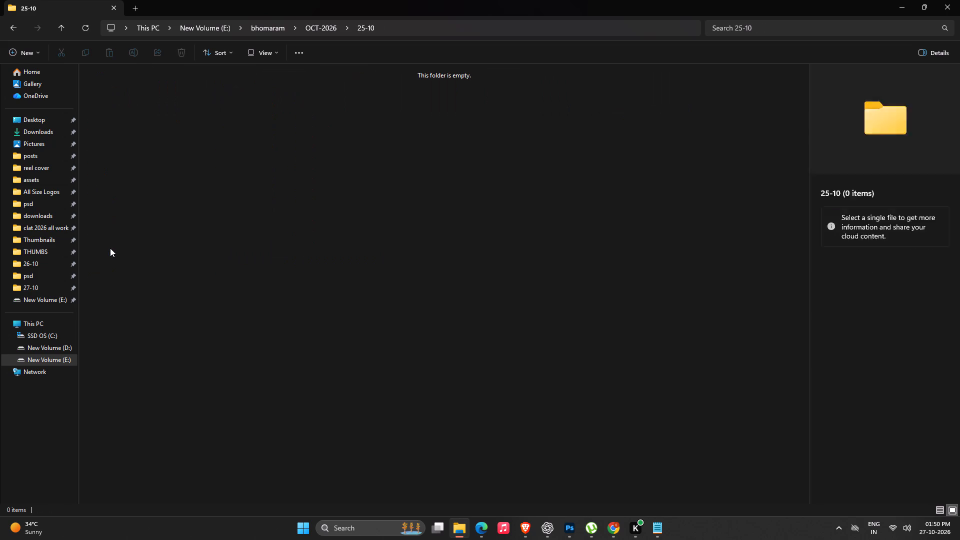
{"action": "double_click", "coordinate": [110, 244]}
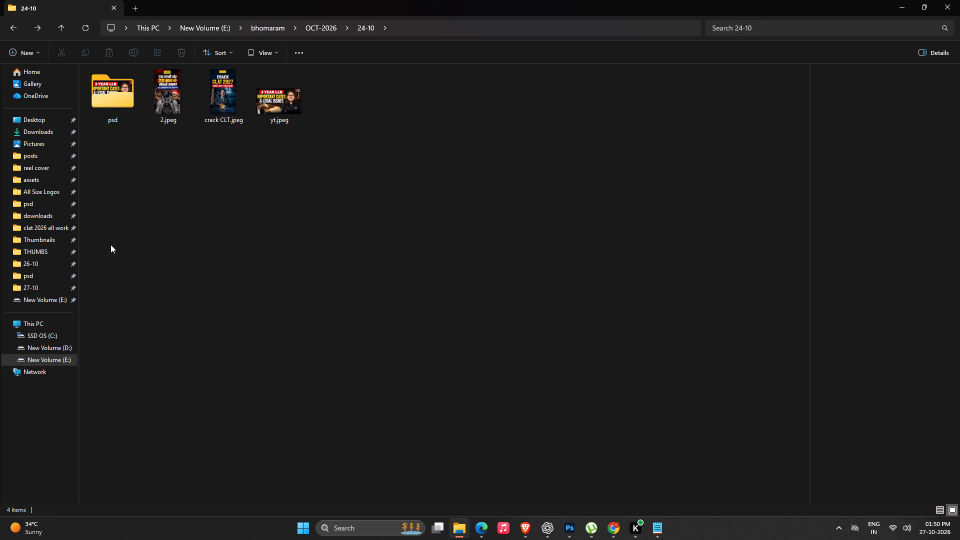
{"action": "key", "text": "BackSpace"}
{"action": "double_click", "coordinate": [107, 234]}
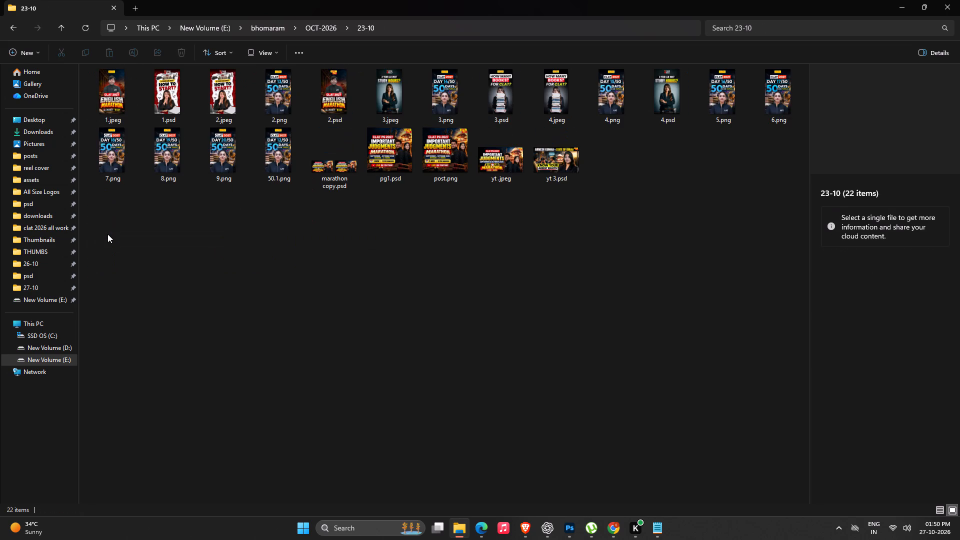
{"action": "key", "text": "BackSpace"}
{"action": "double_click", "coordinate": [118, 221]}
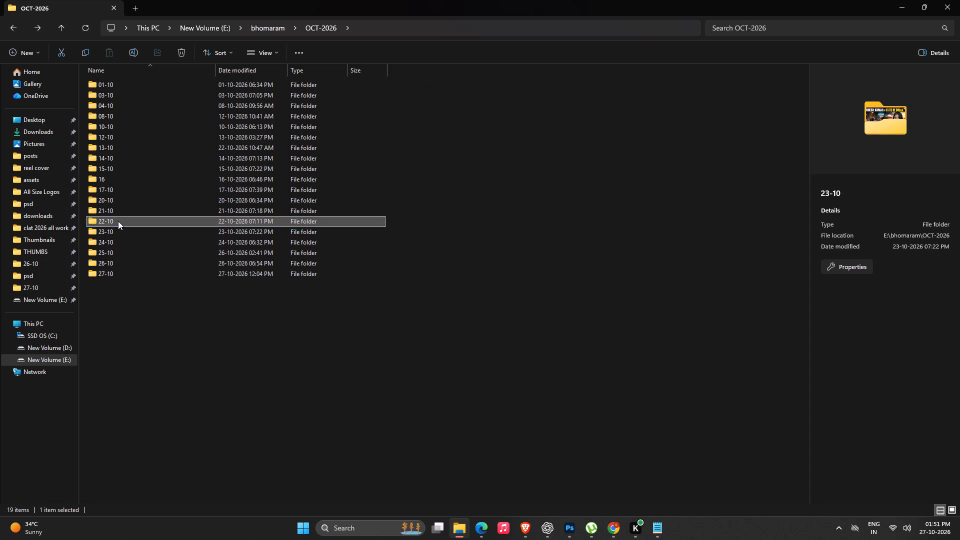
{"action": "scroll", "coordinate": [504, 325], "scroll_direction": "down", "scroll_amount": 6}
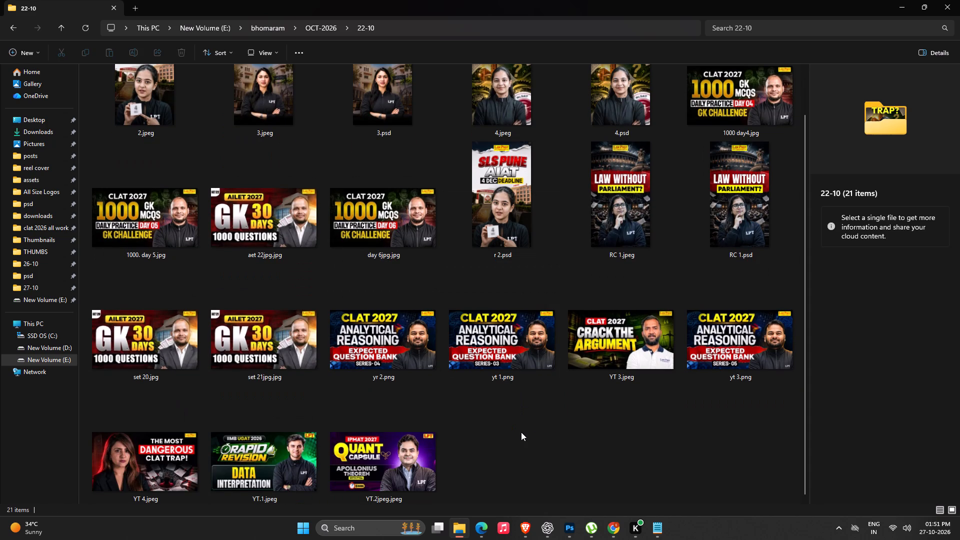
{"action": "key", "text": "BackSpace"}
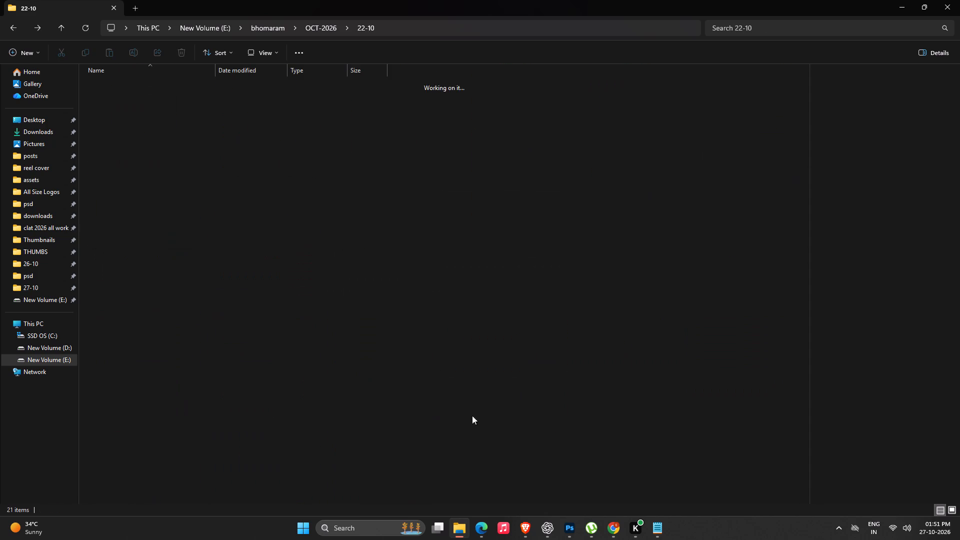
Open the GK Power Pack "Tariffs, Visas & Trade Deals" PSD from the 21-10 folder in Photoshop.
{"action": "double_click", "coordinate": [97, 209]}
{"action": "right_click", "coordinate": [97, 209]}
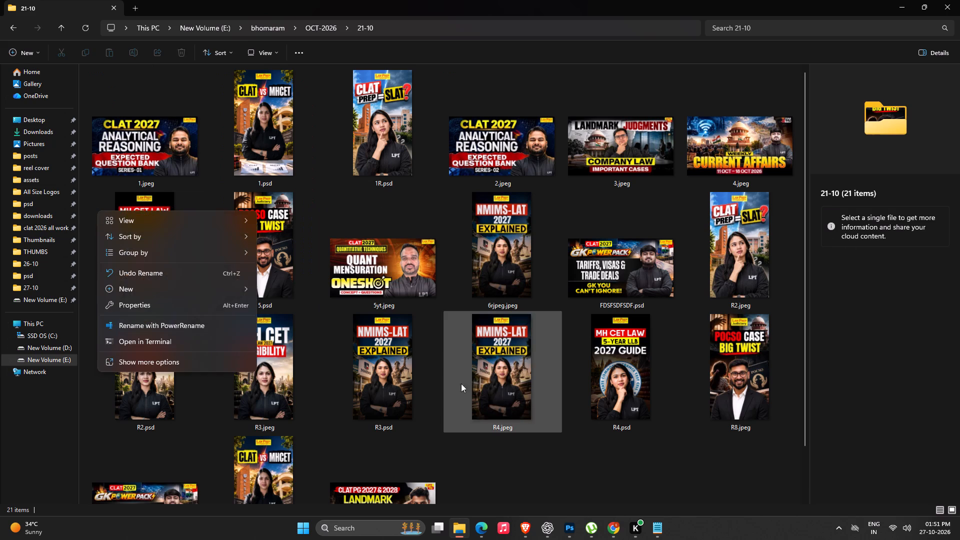
{"action": "left_click", "coordinate": [479, 466]}
{"action": "scroll", "coordinate": [479, 466], "scroll_direction": "down", "scroll_amount": 1}
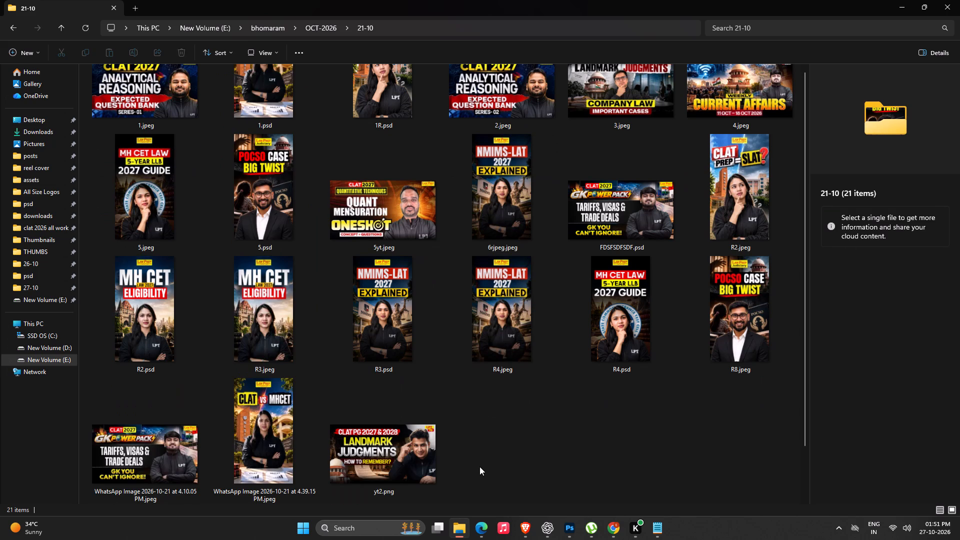
{"action": "double_click", "coordinate": [586, 195]}
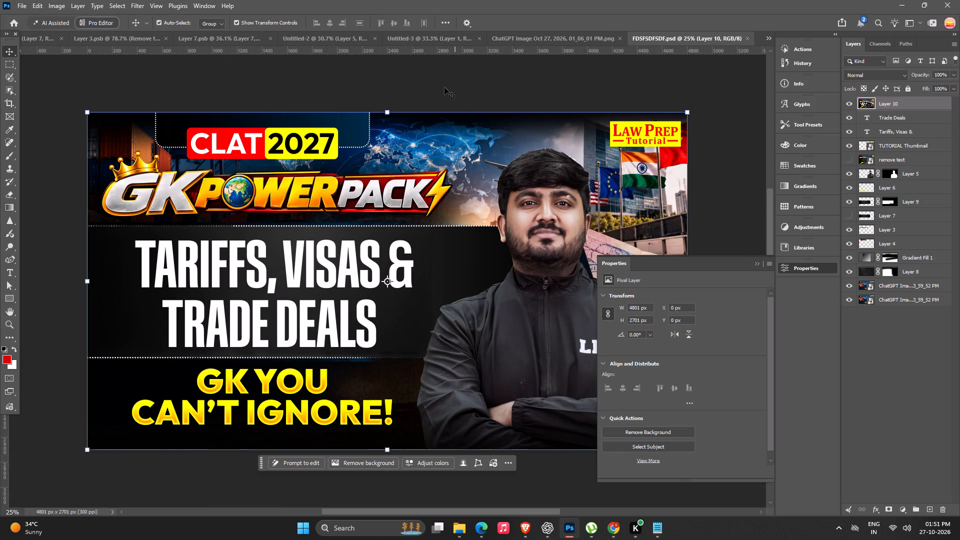
Collapse the Properties panel to uncover the whole thumbnail.
{"action": "left_click", "coordinate": [443, 87]}
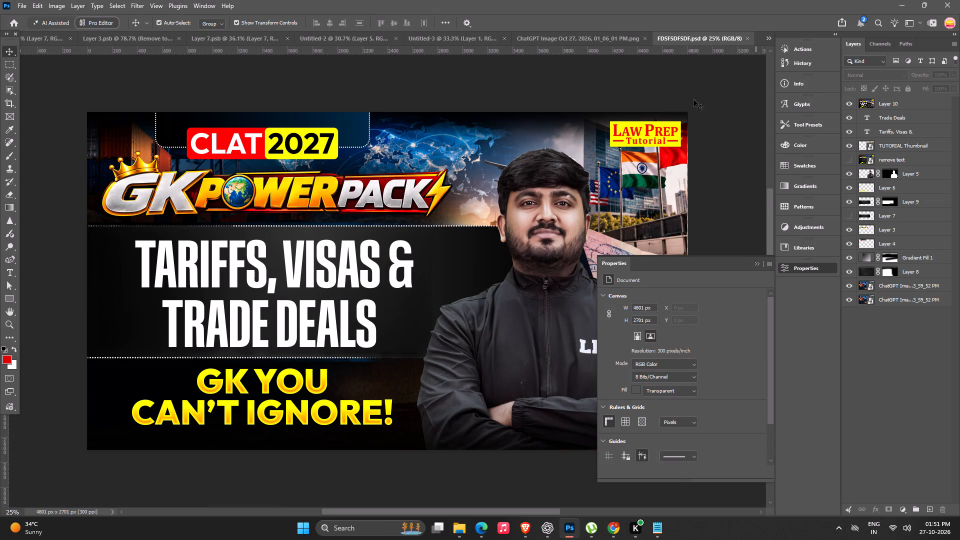
{"action": "key", "text": "space"}
{"action": "key", "text": "space"}
{"action": "key", "text": "space"}
{"action": "key", "text": "space"}
{"action": "key", "text": "space"}
{"action": "key", "text": "space"}
{"action": "key", "text": "space"}
{"action": "key", "text": "space"}
{"action": "key", "text": "space"}
{"action": "key", "text": "space"}
{"action": "key", "text": "space"}
{"action": "key", "text": "space"}
{"action": "key", "text": "space"}
{"action": "key", "text": "space"}
{"action": "key", "text": "space"}
{"action": "left_click_drag", "start_coordinate": [420, 240], "coordinate": [452, 200]}
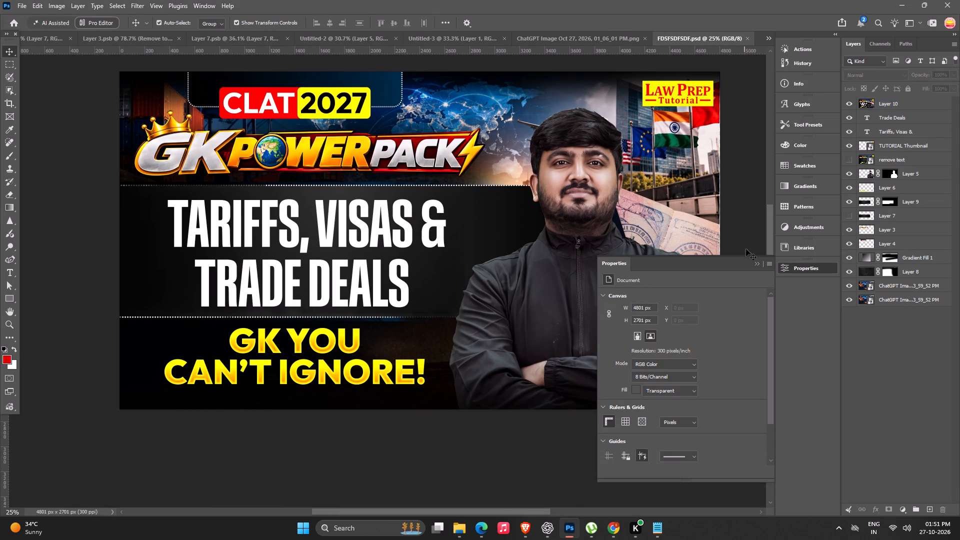
{"action": "left_click", "coordinate": [755, 261]}
{"action": "left_click", "coordinate": [755, 206]}
{"action": "key", "text": "space"}
{"action": "key", "text": "space"}
{"action": "key", "text": "space"}
{"action": "key", "text": "space"}
{"action": "key", "text": "space"}
{"action": "key", "text": "space"}
{"action": "key", "text": "space"}
{"action": "left_click_drag", "start_coordinate": [517, 319], "coordinate": [503, 356]}
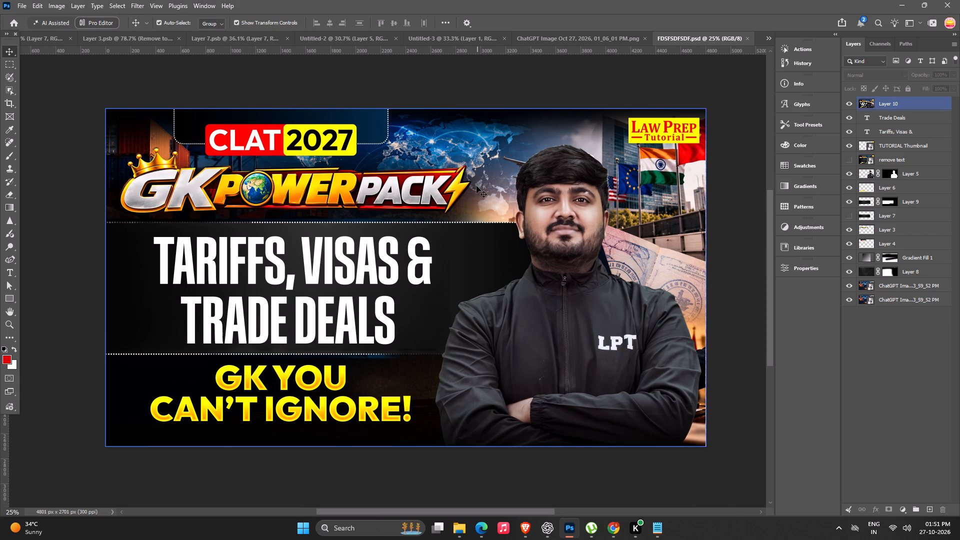
Compare the opened thumbnail with the Gk Powerpack topic brief in the LPT Design Sheet in Chrome.
{"action": "left_click", "coordinate": [619, 532]}
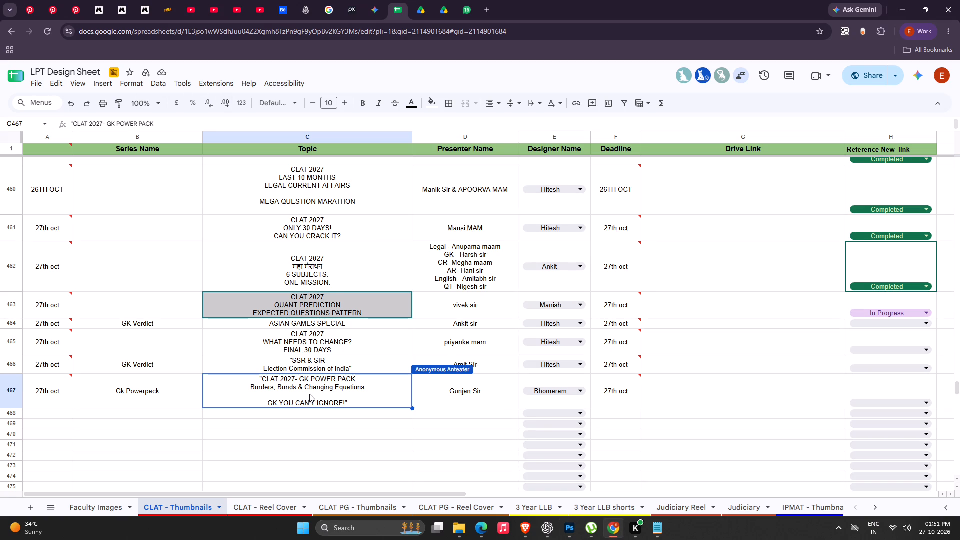
{"action": "key", "text": "alt+Tab"}
{"action": "key", "text": "alt+Tab"}
{"action": "key", "text": "alt+Tab"}
{"action": "key", "text": "alt+Tab"}
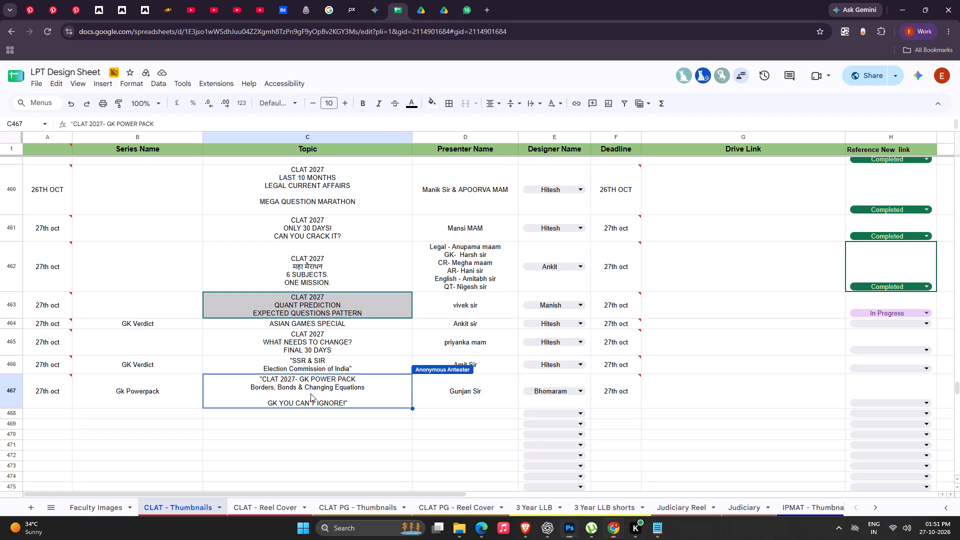
{"action": "key", "text": "alt+Tab"}
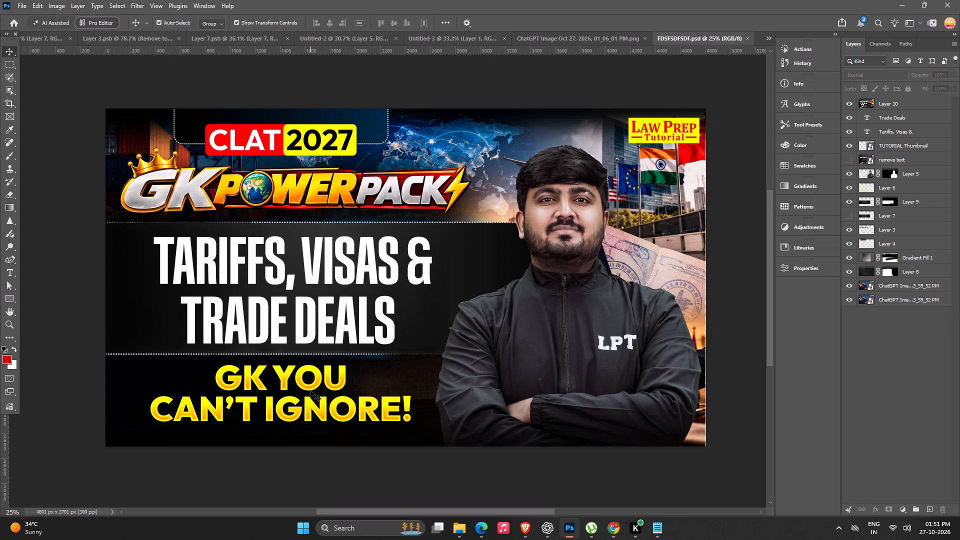
Hide the flattened Layer 10 and select the editable "Tariffs, Visas &" text layer beneath it.
{"action": "left_click", "coordinate": [312, 275]}
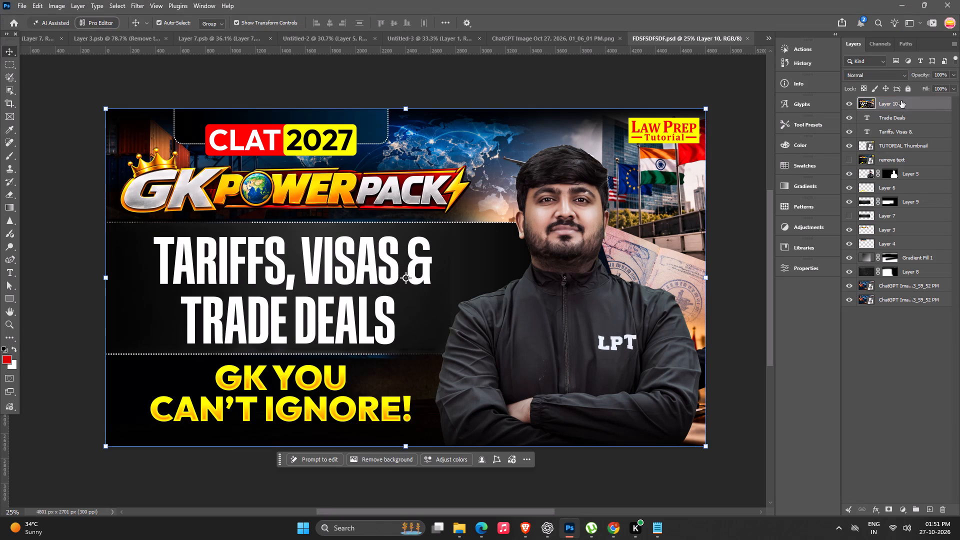
{"action": "left_click", "coordinate": [849, 99]}
{"action": "left_click", "coordinate": [334, 246]}
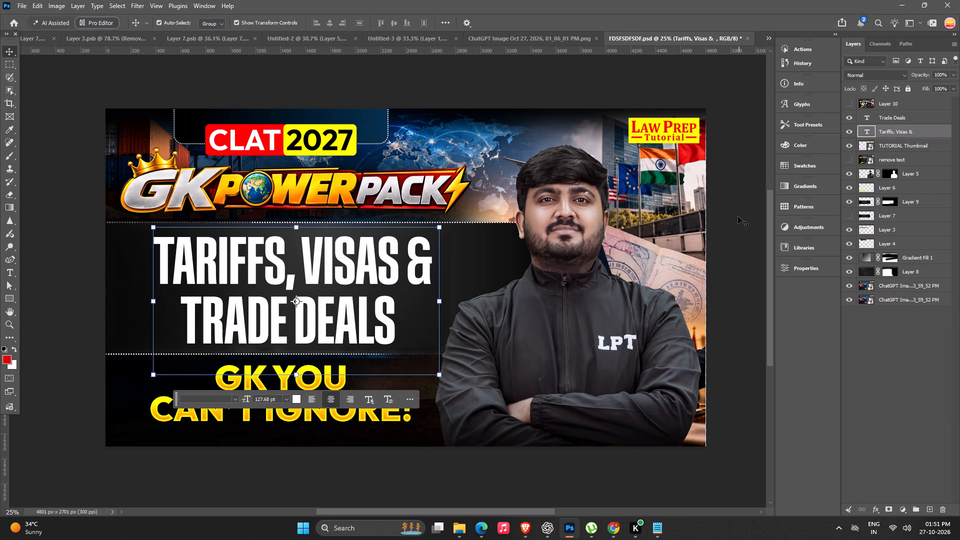
In the design sheet in Chrome, copy "Borders, Bonds & Changing Equations" from the Gk Powerpack topic cell.
{"action": "key", "text": "alt+Tab"}
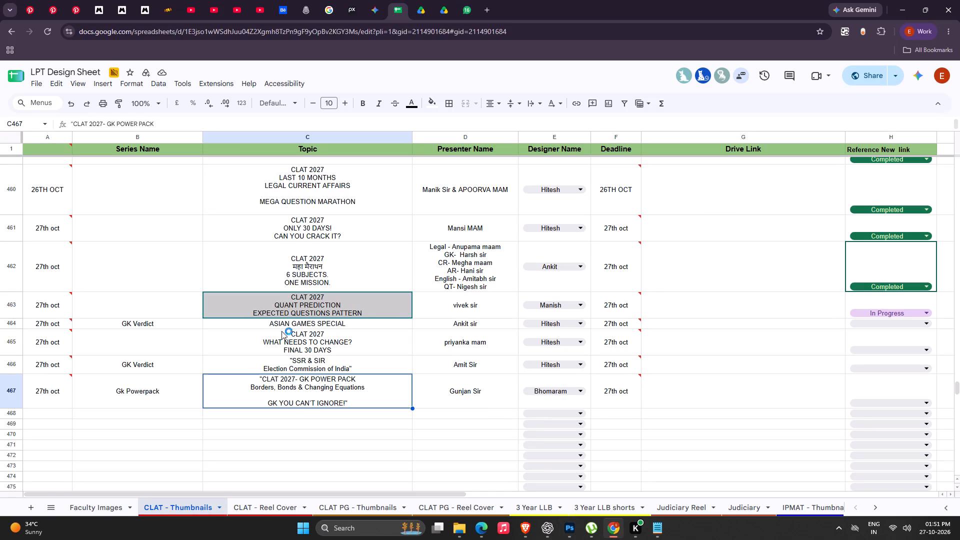
{"action": "double_click", "coordinate": [307, 397]}
{"action": "left_click_drag", "start_coordinate": [244, 385], "coordinate": [349, 400]}
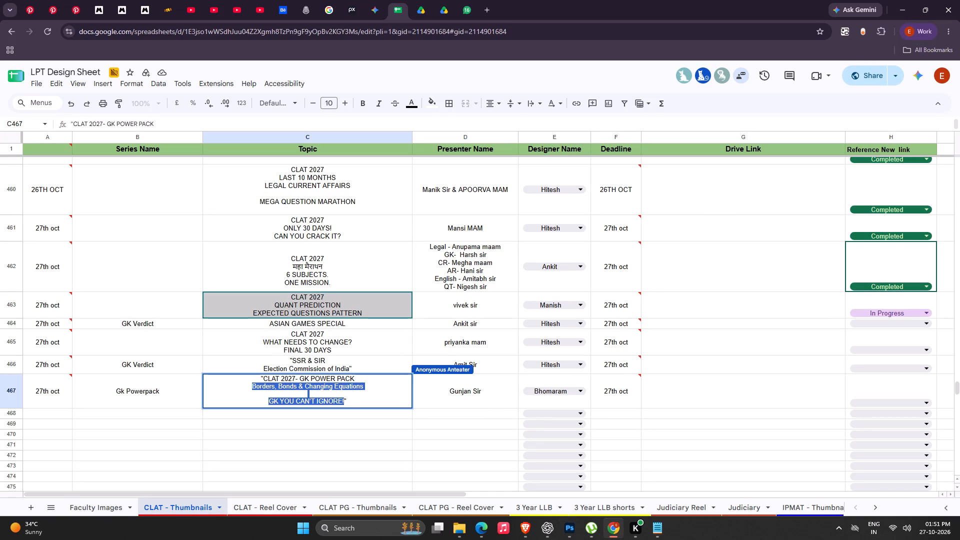
{"action": "left_click_drag", "start_coordinate": [349, 400], "coordinate": [389, 389]}
{"action": "key", "text": "ctrl+c"}
{"action": "key", "text": "ctrl+c"}
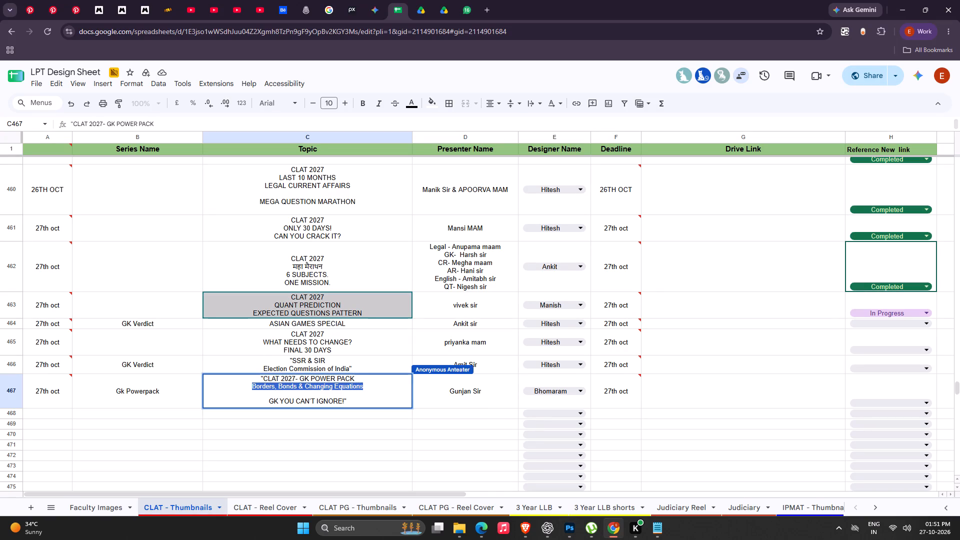
{"action": "key", "text": "ctrl+c"}
Back in Photoshop, clear the text of the "Tariffs, Visas &" heading layer.
{"action": "key", "text": "alt+Tab"}
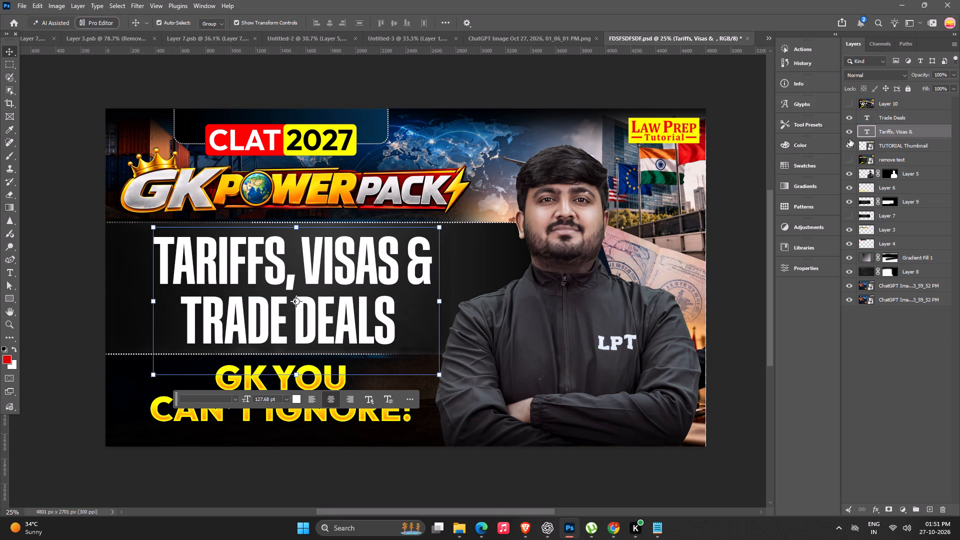
{"action": "double_click", "coordinate": [868, 129]}
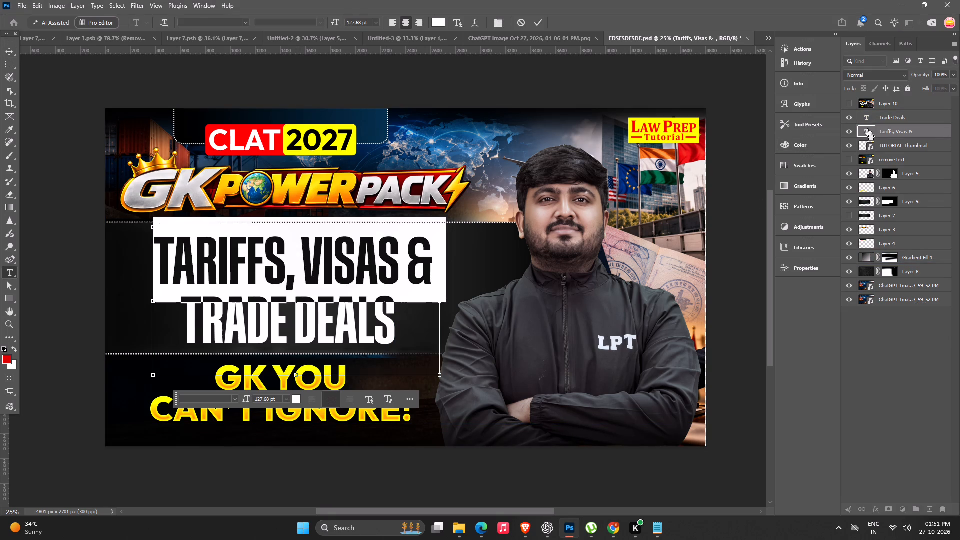
{"action": "key", "text": "ctrl+BackSpace"}
{"action": "key", "text": "ctrl+BackSpace"}
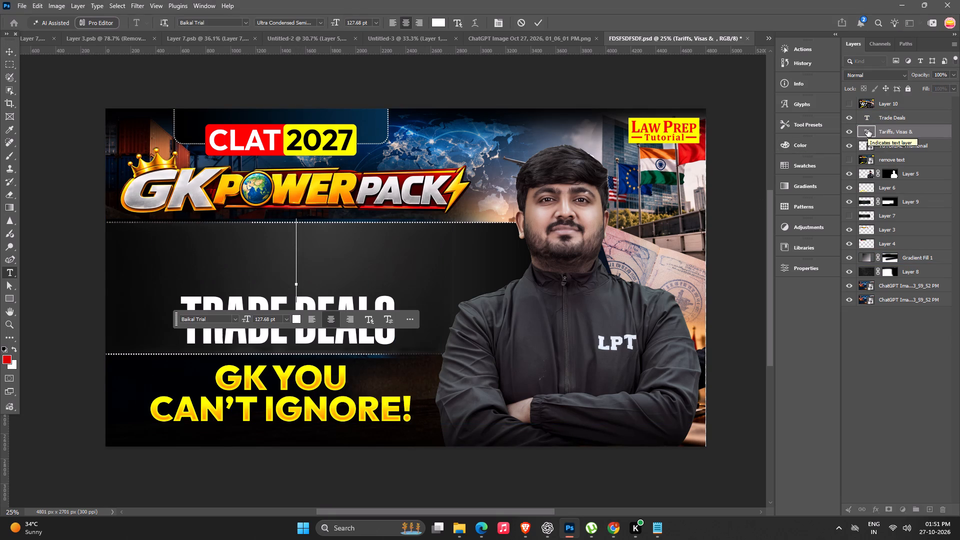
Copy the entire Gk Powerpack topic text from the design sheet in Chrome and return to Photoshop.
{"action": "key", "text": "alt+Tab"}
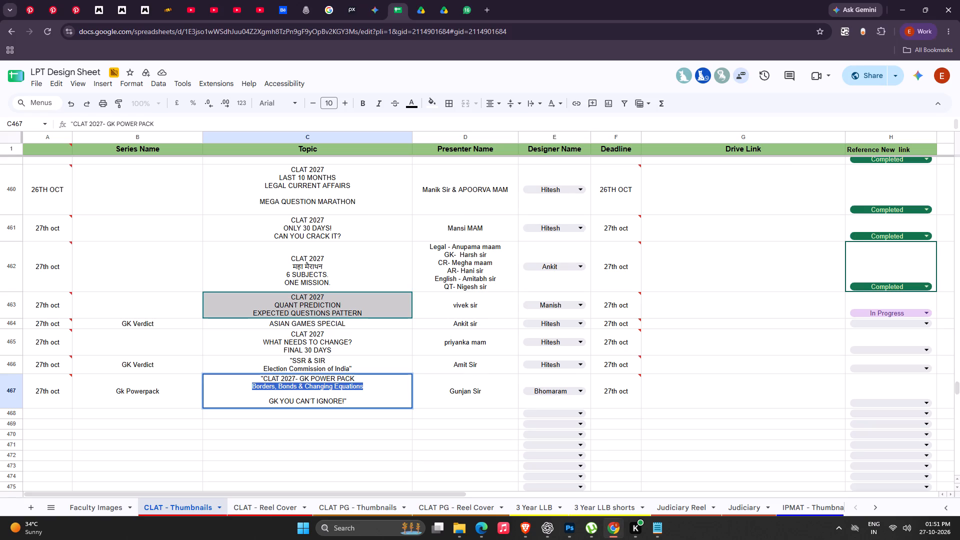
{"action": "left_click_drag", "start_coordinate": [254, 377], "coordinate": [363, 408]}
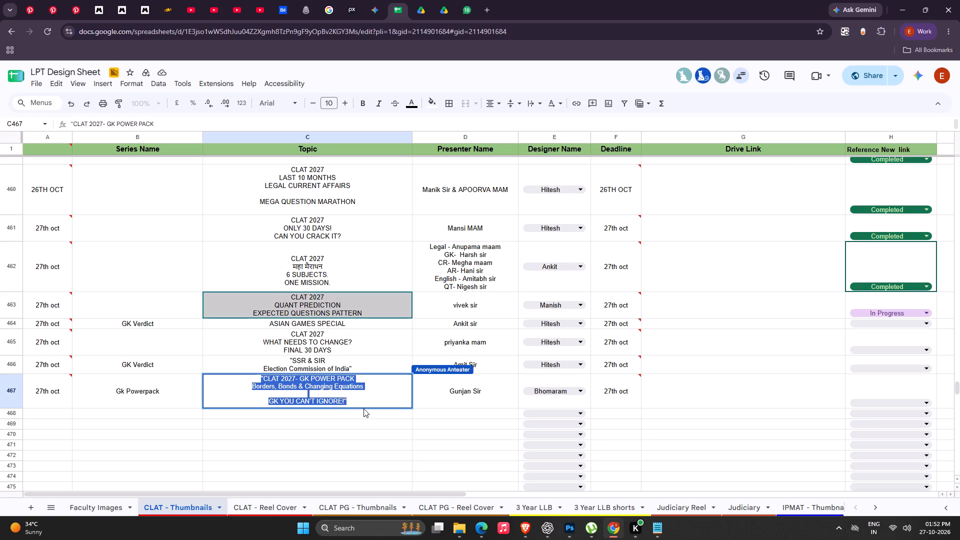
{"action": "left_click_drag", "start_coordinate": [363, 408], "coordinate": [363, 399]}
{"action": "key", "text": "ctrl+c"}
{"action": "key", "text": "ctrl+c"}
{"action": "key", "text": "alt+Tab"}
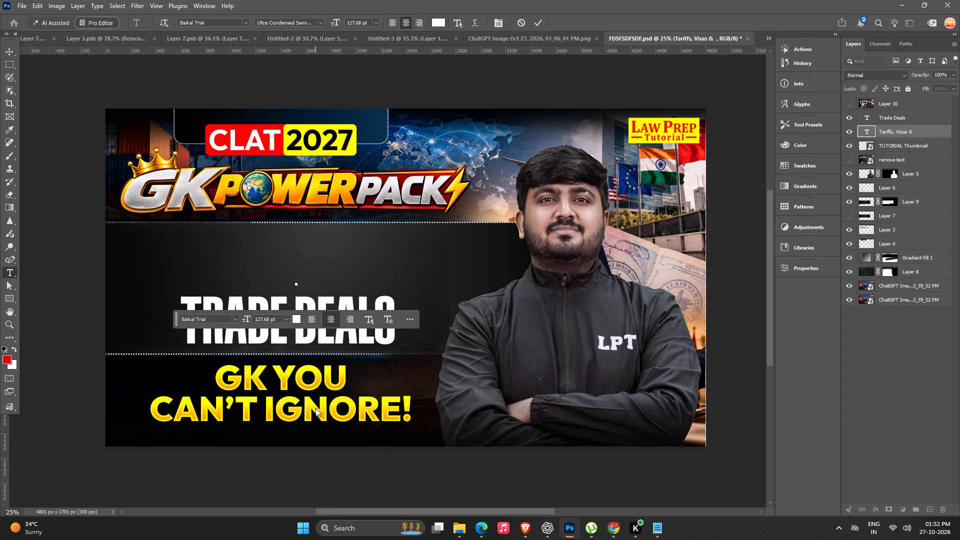
Copy only "Borders, Bonds & Changing Equations" from the sheet in Chrome and paste it into the emptied Photoshop heading layer.
{"action": "key", "text": "alt+Tab"}
{"action": "left_click", "coordinate": [277, 380]}
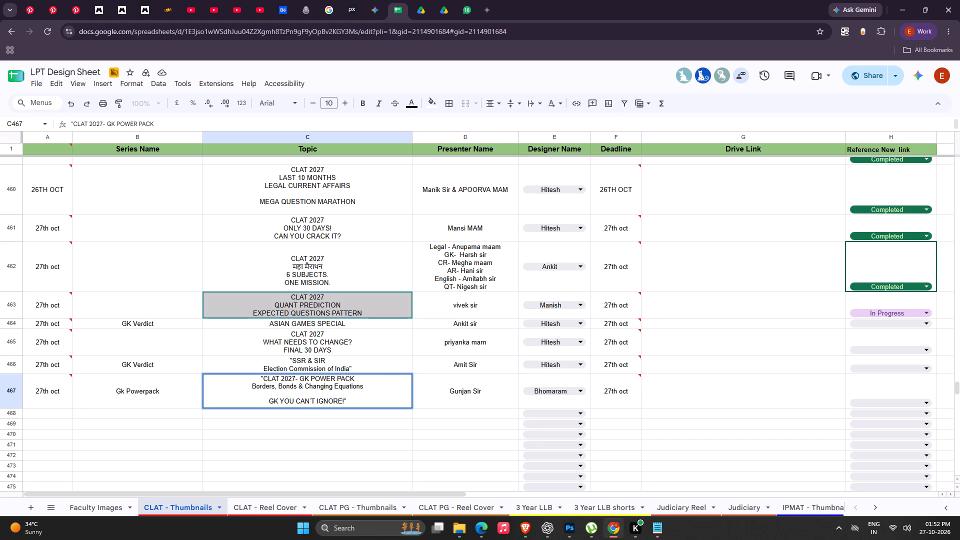
{"action": "left_click_drag", "start_coordinate": [249, 387], "coordinate": [373, 383]}
{"action": "key", "text": "ctrl+c"}
{"action": "key", "text": "ctrl+c"}
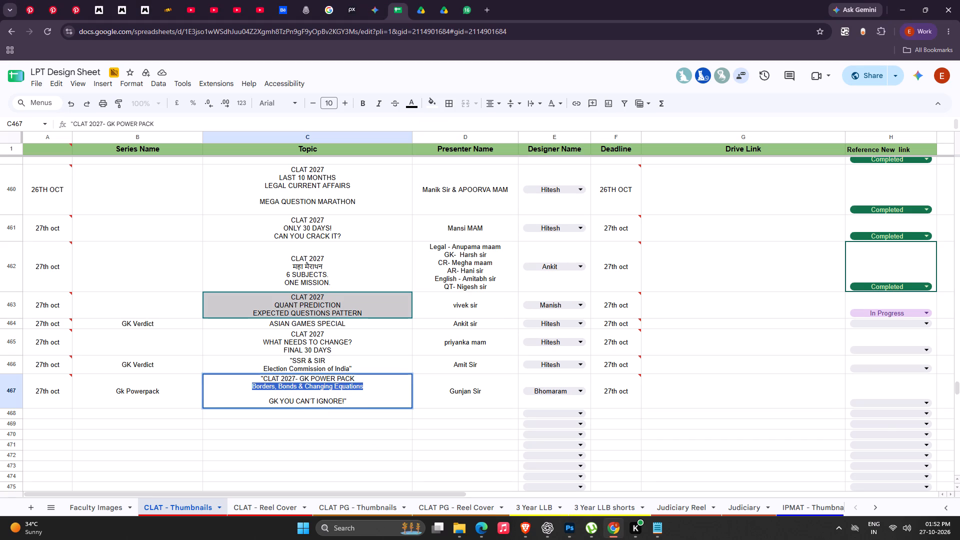
{"action": "key", "text": "alt+Tab"}
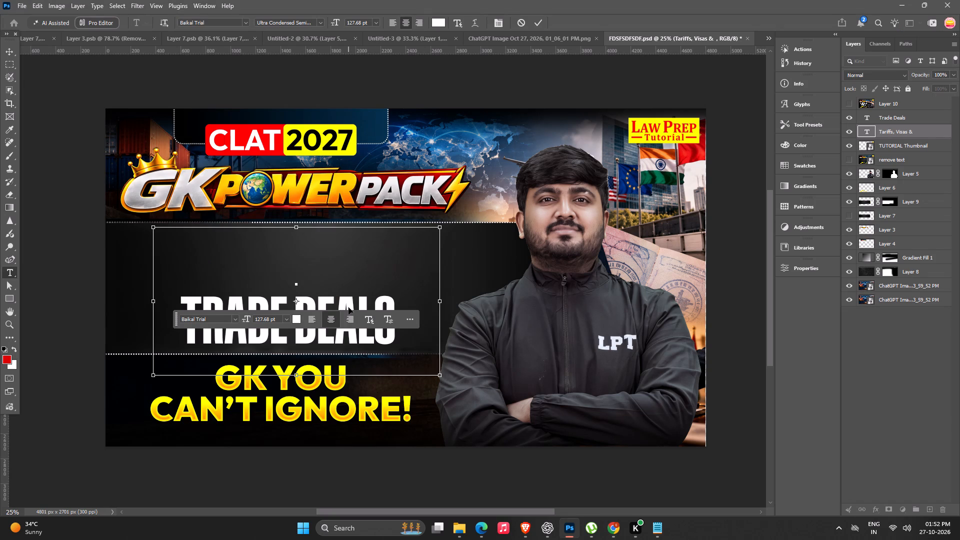
{"action": "key", "text": "ctrl+v"}
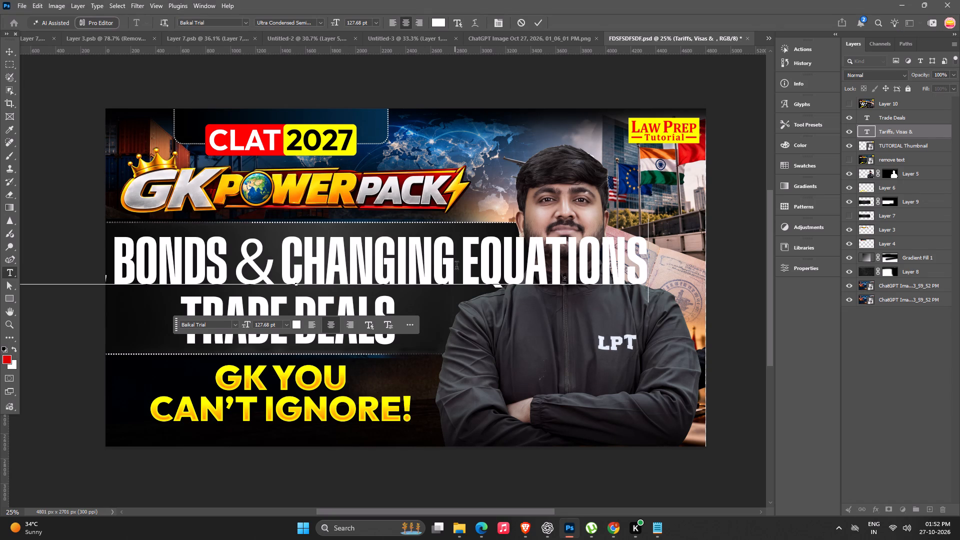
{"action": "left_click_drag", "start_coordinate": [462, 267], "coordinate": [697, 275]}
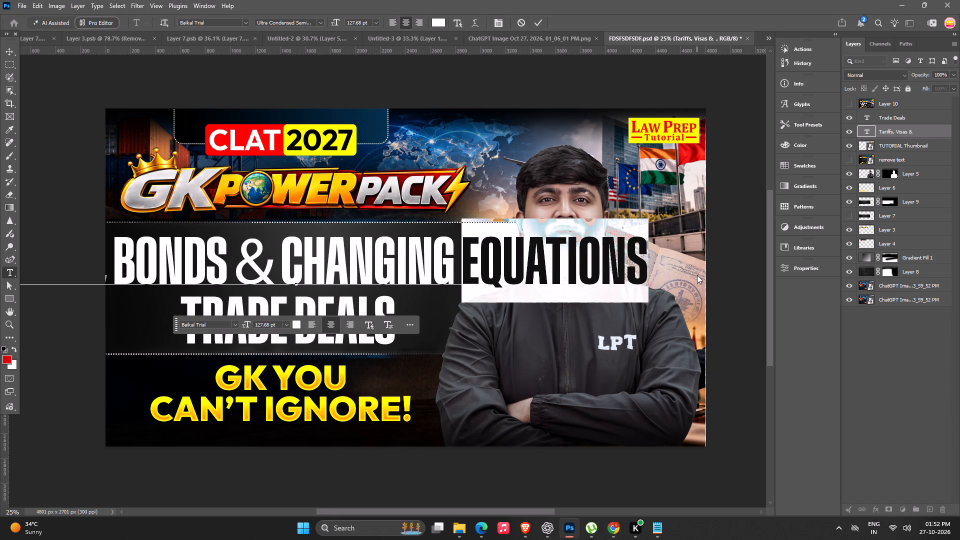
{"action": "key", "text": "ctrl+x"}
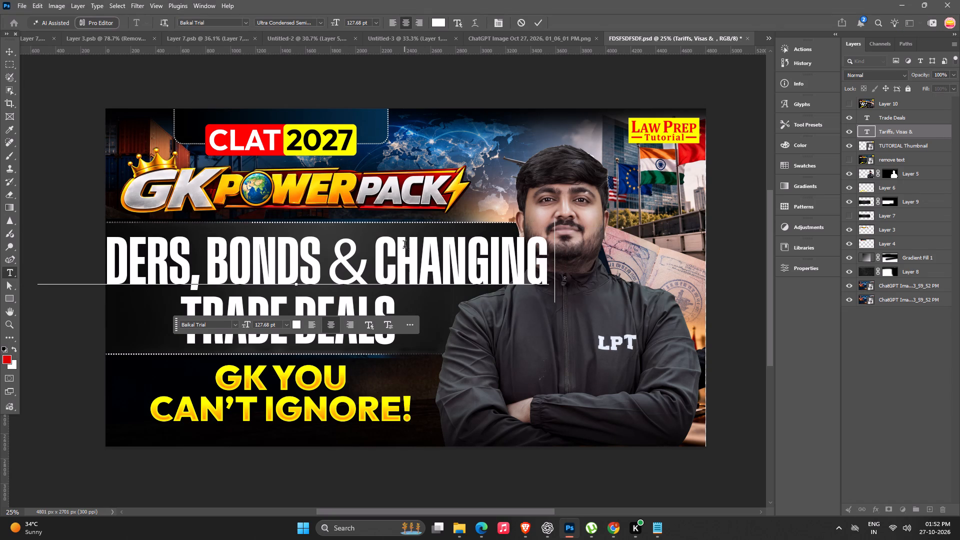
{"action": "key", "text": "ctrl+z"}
Cut "Changing Equations" out of the heading so its first line reads "Borders, Bonds &".
{"action": "left_click_drag", "start_coordinate": [276, 253], "coordinate": [751, 228]}
{"action": "key", "text": "ctrl+x"}
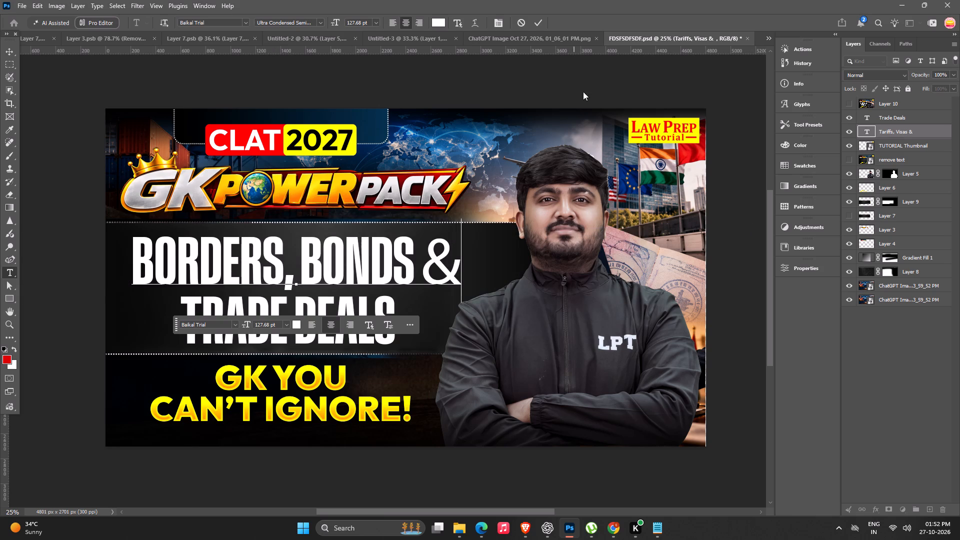
Commit the "Borders, Bonds &" heading text and deselect its layer.
{"action": "left_click", "coordinate": [535, 22]}
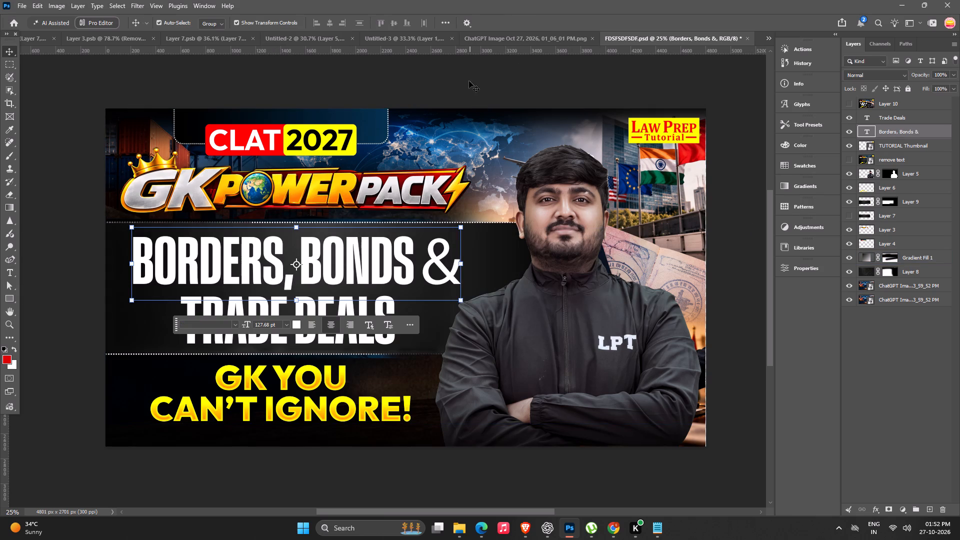
{"action": "left_click", "coordinate": [469, 81]}
Replace the "Trade Deals" text layer's wording with the cut "Changing Equations" text.
{"action": "scroll", "coordinate": [342, 266], "scroll_direction": "down", "scroll_amount": 7, "text": "alt"}
{"action": "key", "text": "space"}
{"action": "key", "text": "space"}
{"action": "left_click_drag", "start_coordinate": [363, 348], "coordinate": [404, 331]}
{"action": "scroll", "coordinate": [349, 282], "scroll_direction": "up", "scroll_amount": 4, "text": "alt"}
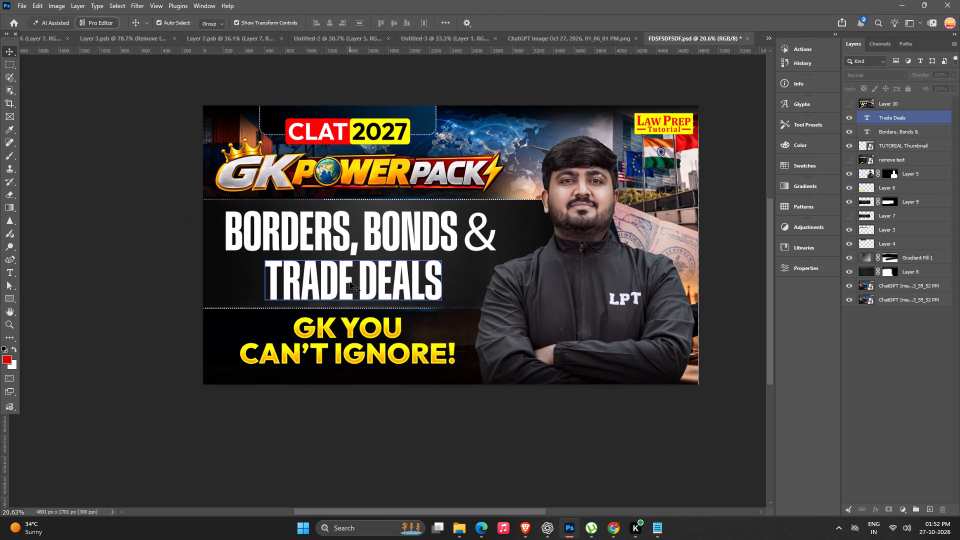
{"action": "double_click", "coordinate": [350, 282]}
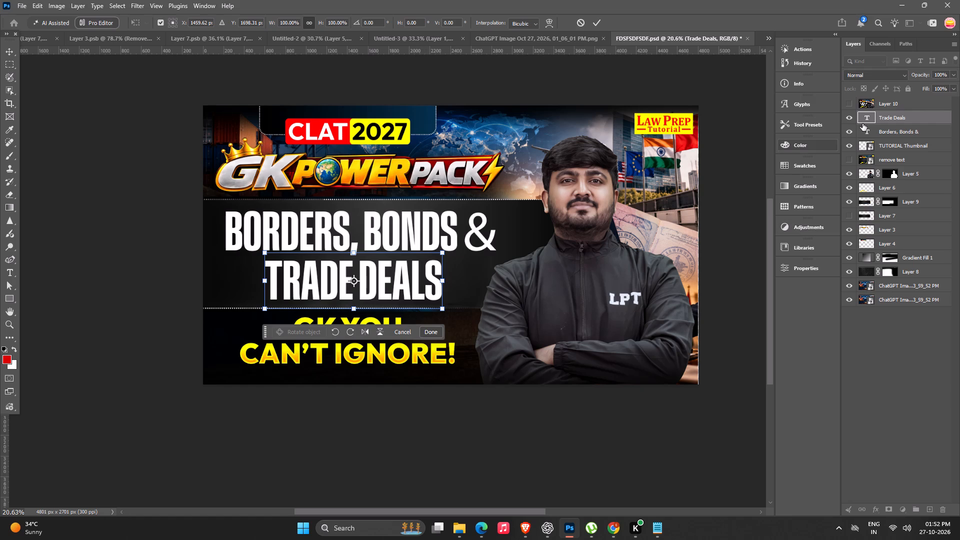
{"action": "double_click", "coordinate": [864, 113]}
{"action": "key", "text": "ctrl+BackSpace"}
{"action": "key", "text": "ctrl+BackSpace"}
{"action": "key", "text": "ctrl+v"}
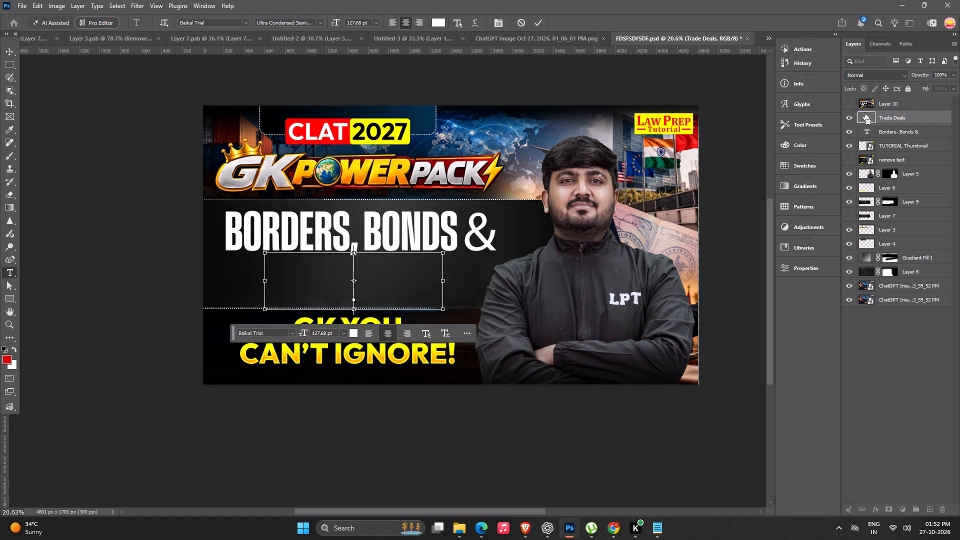
{"action": "key", "text": "Return"}
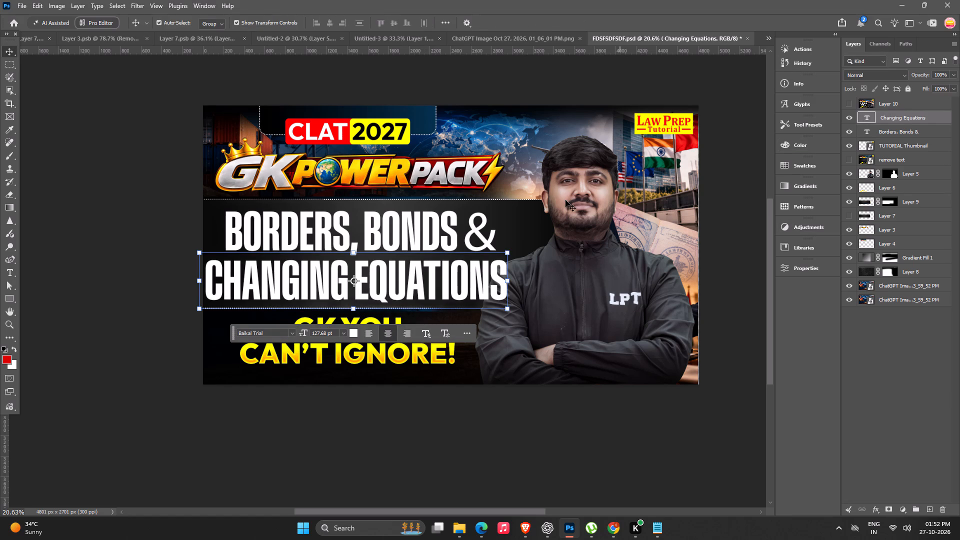
Scale the "Changing Equations" line down about its centre to slightly narrower than the "Borders, Bonds &" line above, and deselect it.
{"action": "left_click_drag", "start_coordinate": [507, 255], "coordinate": [460, 257], "text": "alt"}
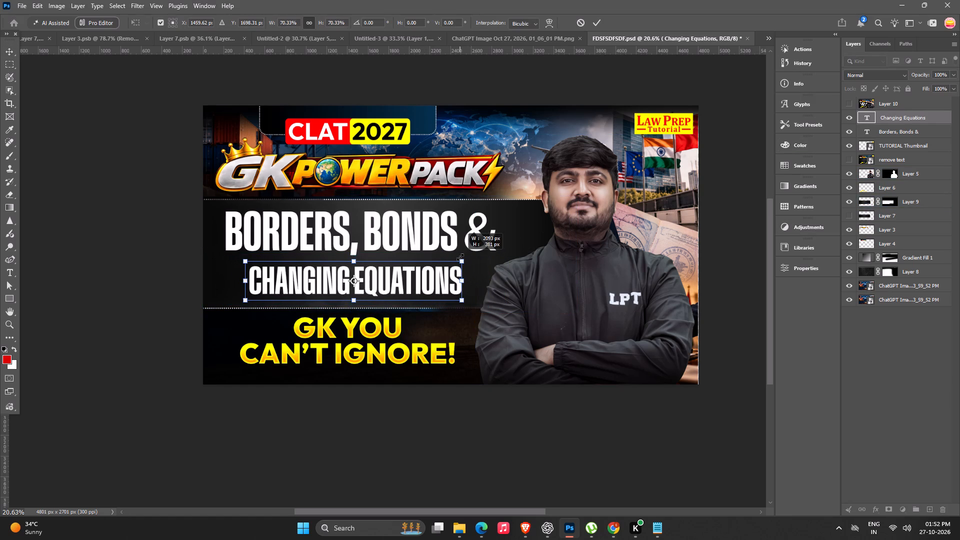
{"action": "left_click_drag", "start_coordinate": [460, 257], "coordinate": [478, 251], "text": "alt"}
{"action": "key", "text": "Return"}
{"action": "key", "text": "space"}
{"action": "key", "text": "space"}
{"action": "key", "text": "space"}
{"action": "key", "text": "space"}
{"action": "key", "text": "space"}
{"action": "key", "text": "space"}
{"action": "key", "text": "space"}
{"action": "key", "text": "space"}
{"action": "key", "text": "space"}
{"action": "left_click_drag", "start_coordinate": [429, 274], "coordinate": [372, 276]}
{"action": "left_click", "coordinate": [714, 237]}
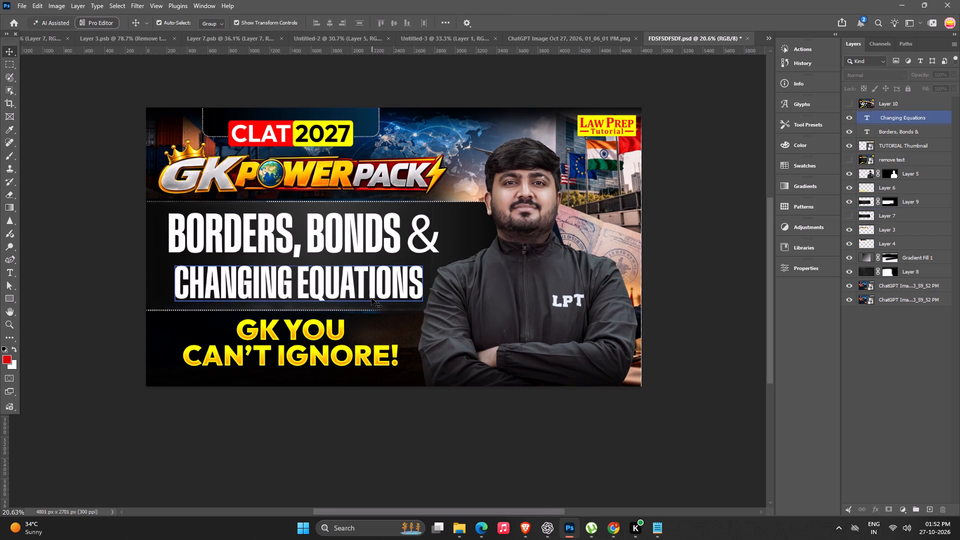
Check the Gk Powerpack topic wording in the Chrome design sheet and return to Photoshop.
{"action": "key", "text": "alt+Tab"}
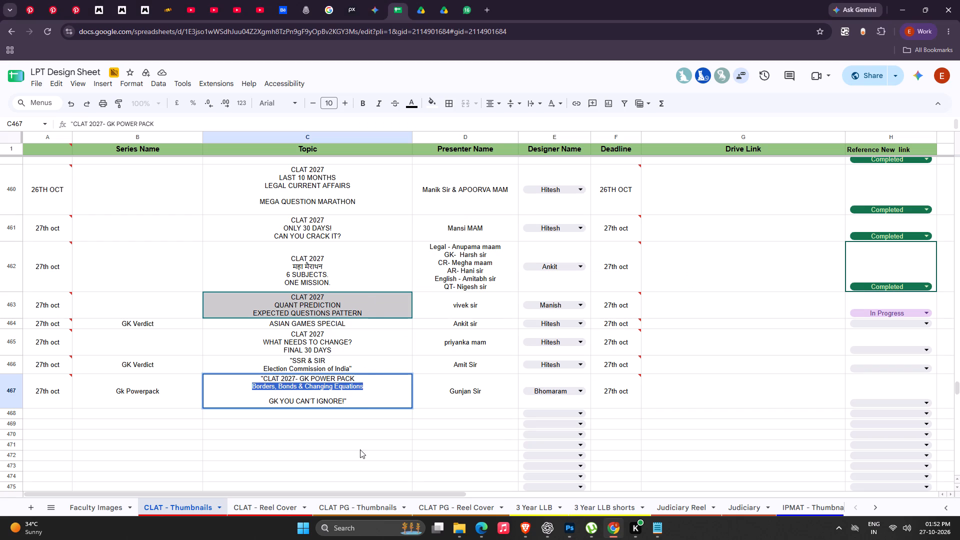
{"action": "key", "text": "alt+Tab"}
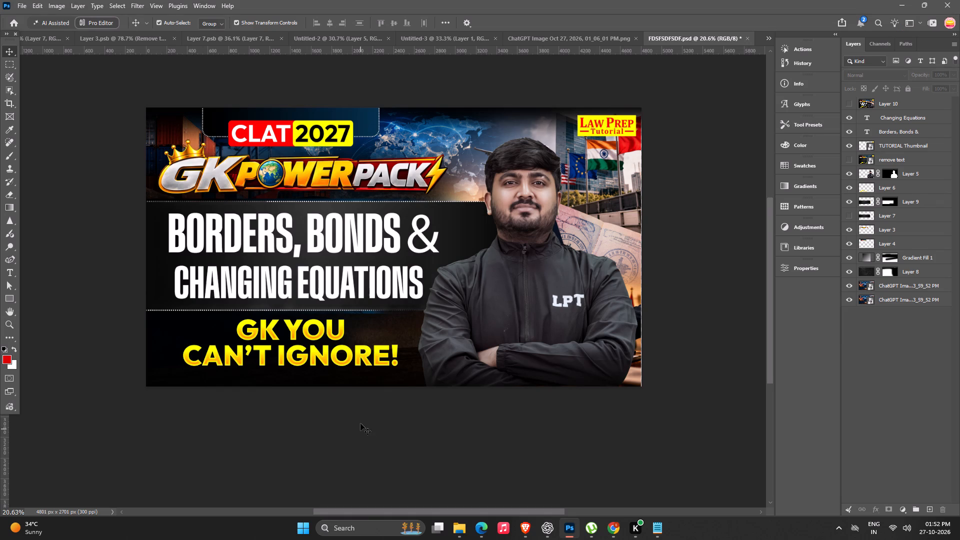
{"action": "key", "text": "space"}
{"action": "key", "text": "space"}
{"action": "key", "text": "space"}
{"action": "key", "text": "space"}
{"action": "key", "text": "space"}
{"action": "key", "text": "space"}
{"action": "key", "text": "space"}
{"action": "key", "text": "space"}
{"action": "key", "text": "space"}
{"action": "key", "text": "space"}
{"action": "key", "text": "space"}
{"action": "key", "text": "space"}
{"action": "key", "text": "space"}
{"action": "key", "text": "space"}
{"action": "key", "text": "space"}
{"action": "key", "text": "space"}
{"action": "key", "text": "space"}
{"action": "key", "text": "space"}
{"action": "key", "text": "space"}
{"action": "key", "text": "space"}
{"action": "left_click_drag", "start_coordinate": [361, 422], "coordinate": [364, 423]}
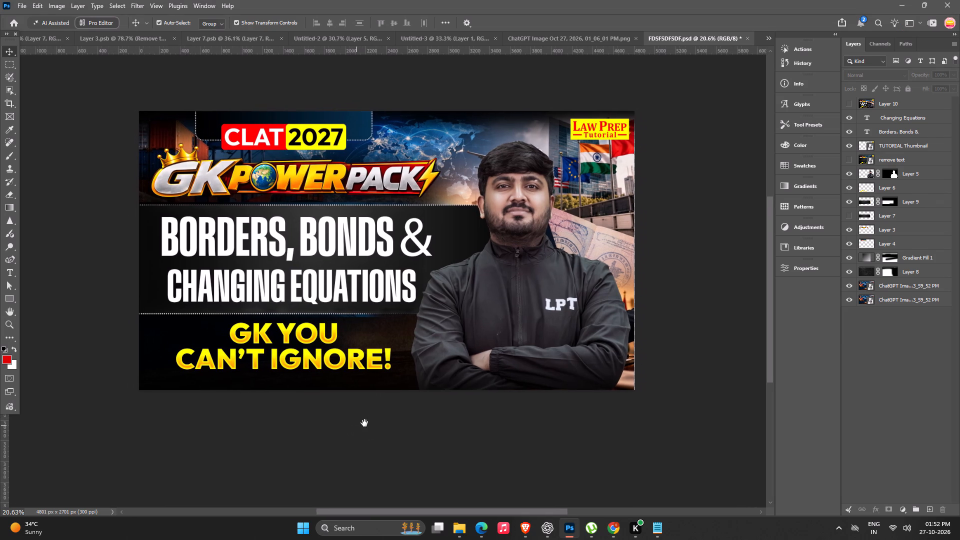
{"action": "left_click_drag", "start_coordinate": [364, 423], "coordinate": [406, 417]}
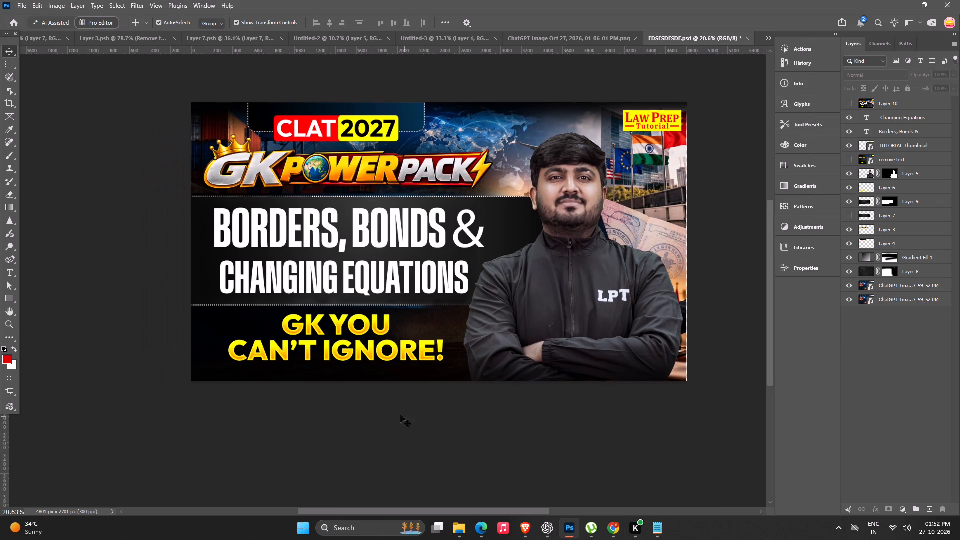
Identify Layer 9 as the dark band behind the heading by toggling its visibility, and desaturate it.
{"action": "left_click", "coordinate": [514, 225]}
{"action": "left_click", "coordinate": [849, 199]}
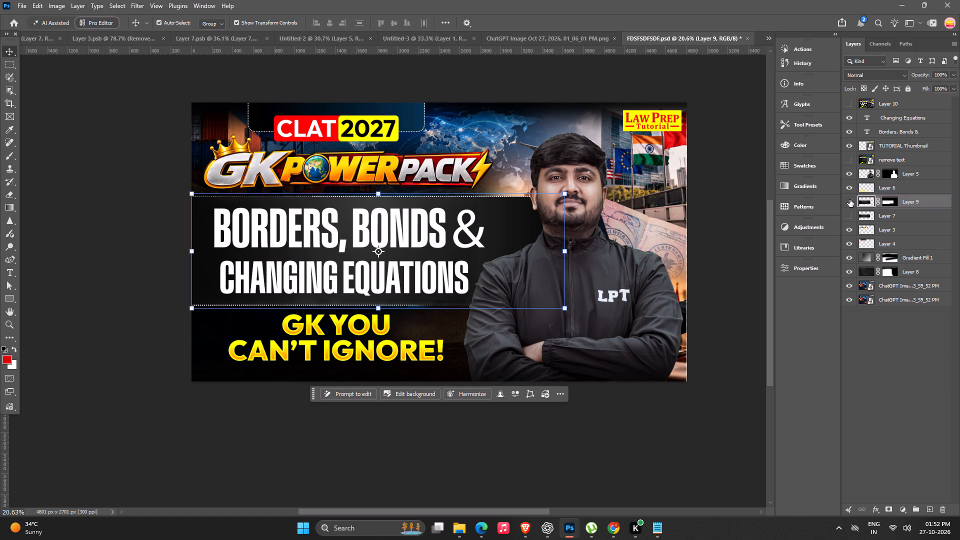
{"action": "left_click", "coordinate": [849, 199]}
{"action": "key", "text": "ctrl+shift+u"}
Darken the Layer 9 heading band by lowering its lightness with Hue/Saturation, and deselect the layer.
{"action": "key", "text": "ctrl+u"}
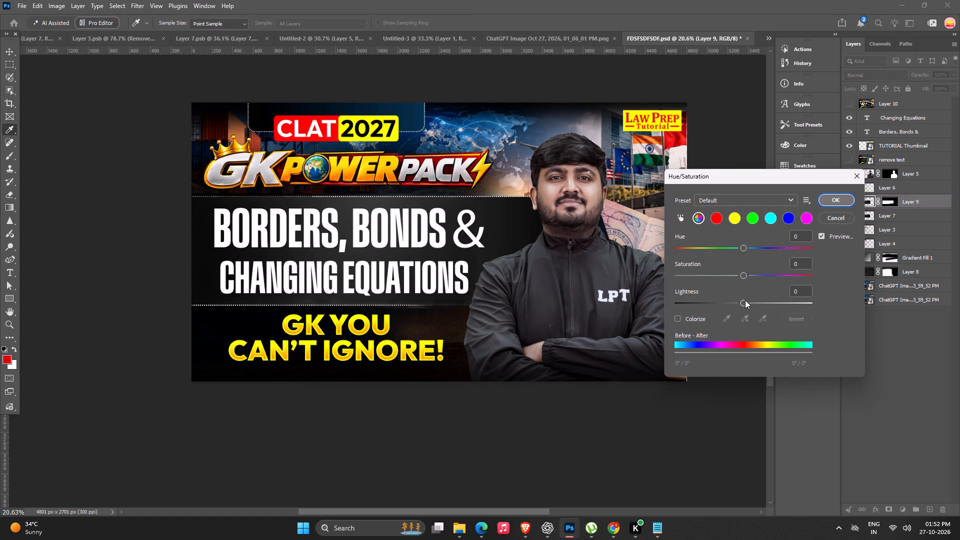
{"action": "left_click_drag", "start_coordinate": [743, 301], "coordinate": [706, 308]}
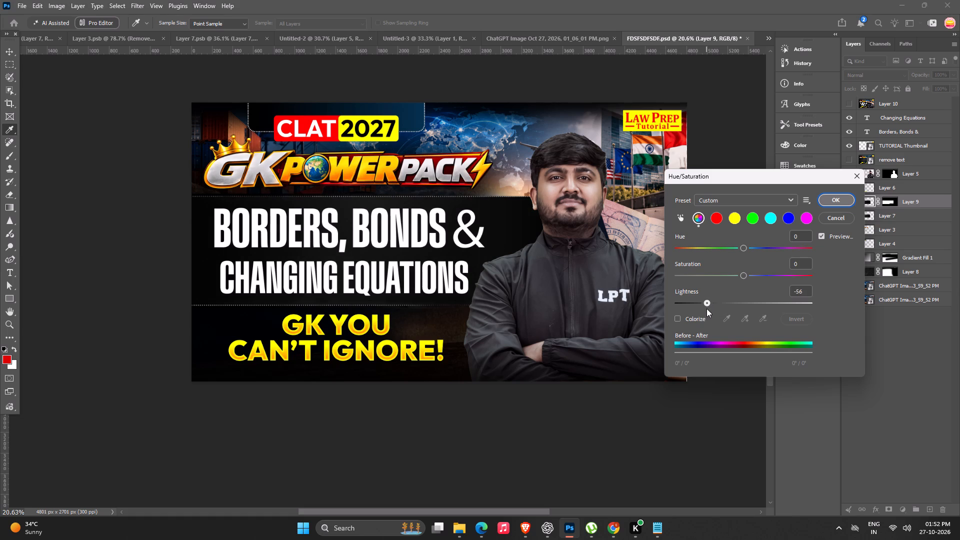
{"action": "left_click_drag", "start_coordinate": [706, 308], "coordinate": [716, 306]}
{"action": "key", "text": "Return"}
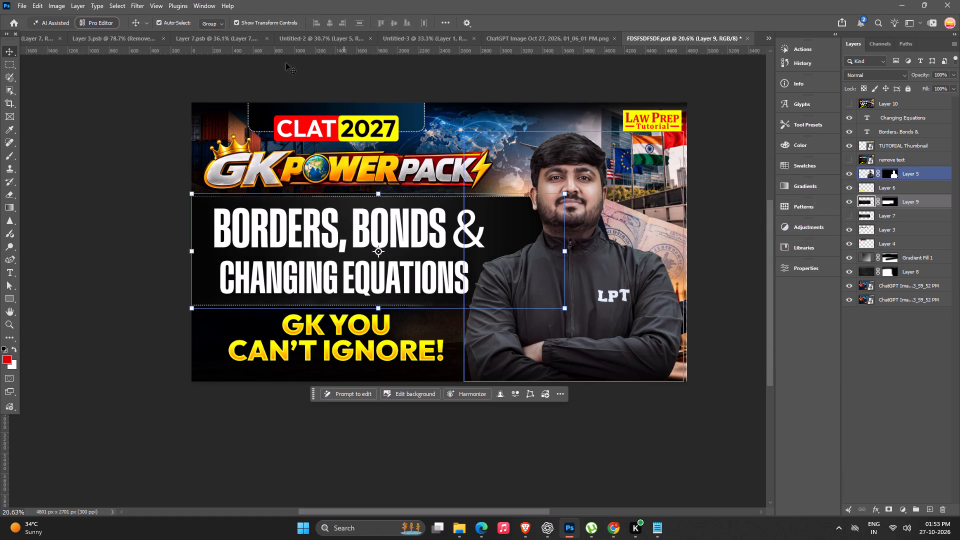
{"action": "left_click", "coordinate": [712, 212]}
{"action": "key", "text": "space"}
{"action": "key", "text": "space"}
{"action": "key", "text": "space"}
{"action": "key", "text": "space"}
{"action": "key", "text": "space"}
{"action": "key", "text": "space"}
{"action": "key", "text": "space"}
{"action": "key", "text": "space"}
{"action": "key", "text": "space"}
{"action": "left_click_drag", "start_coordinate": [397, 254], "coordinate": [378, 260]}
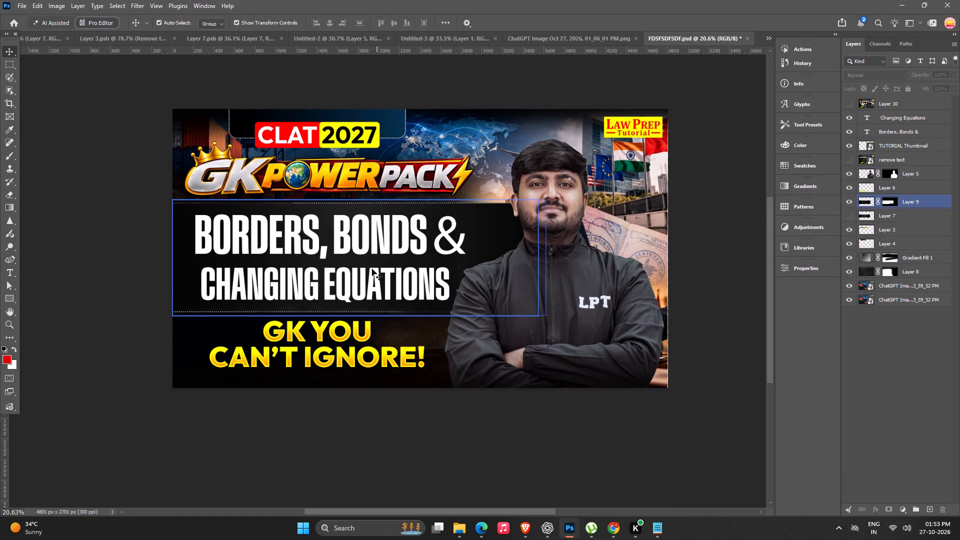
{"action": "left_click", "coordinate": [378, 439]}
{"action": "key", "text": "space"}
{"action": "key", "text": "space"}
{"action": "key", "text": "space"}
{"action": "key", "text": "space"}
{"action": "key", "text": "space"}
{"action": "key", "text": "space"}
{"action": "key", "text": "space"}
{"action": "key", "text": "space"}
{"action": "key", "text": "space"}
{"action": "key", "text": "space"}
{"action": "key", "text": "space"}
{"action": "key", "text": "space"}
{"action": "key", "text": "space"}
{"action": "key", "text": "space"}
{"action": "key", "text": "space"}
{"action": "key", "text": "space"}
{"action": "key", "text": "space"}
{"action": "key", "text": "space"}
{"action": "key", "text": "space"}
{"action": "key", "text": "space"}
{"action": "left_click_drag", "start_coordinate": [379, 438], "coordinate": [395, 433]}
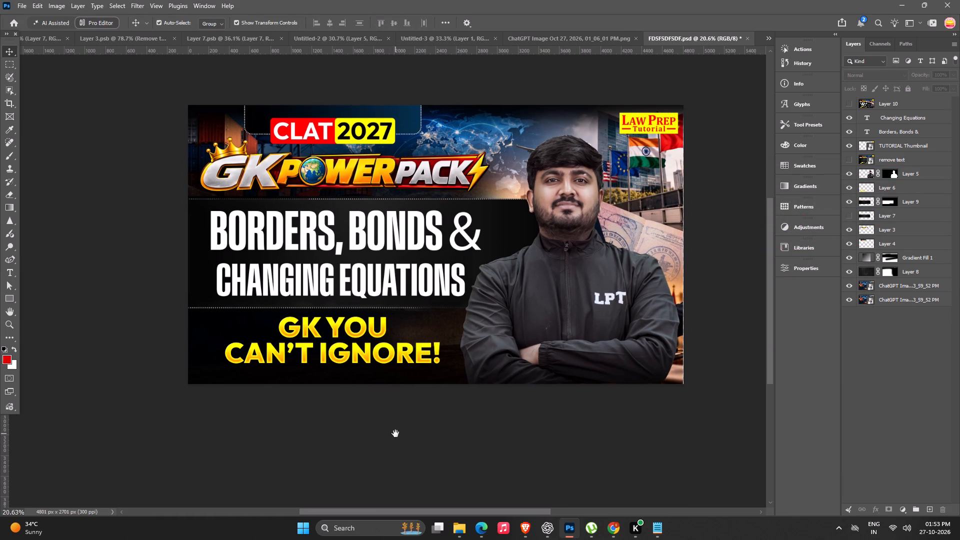
Check the two ChatGPT background image layers behind the flags by toggling the visibility of each one.
{"action": "left_click_drag", "start_coordinate": [395, 433], "coordinate": [395, 432]}
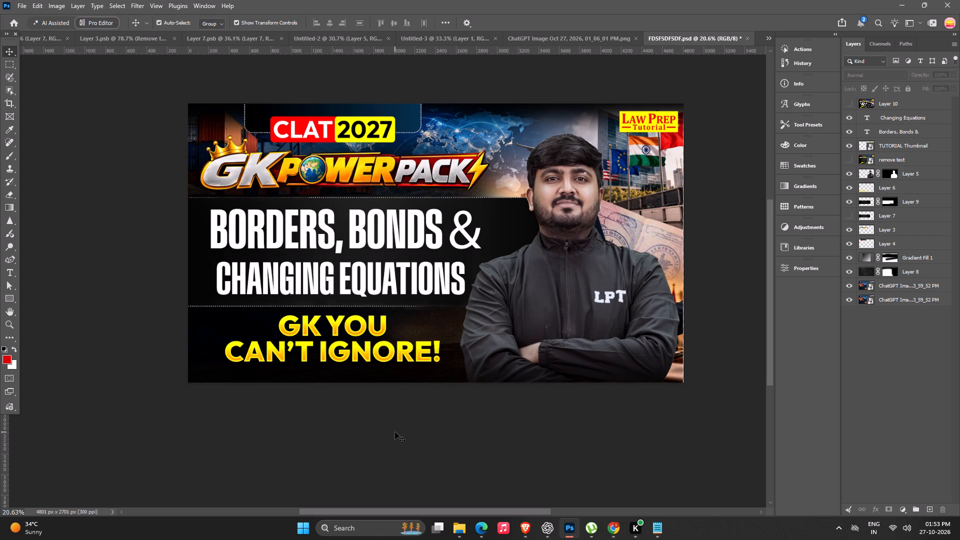
{"action": "left_click", "coordinate": [632, 163]}
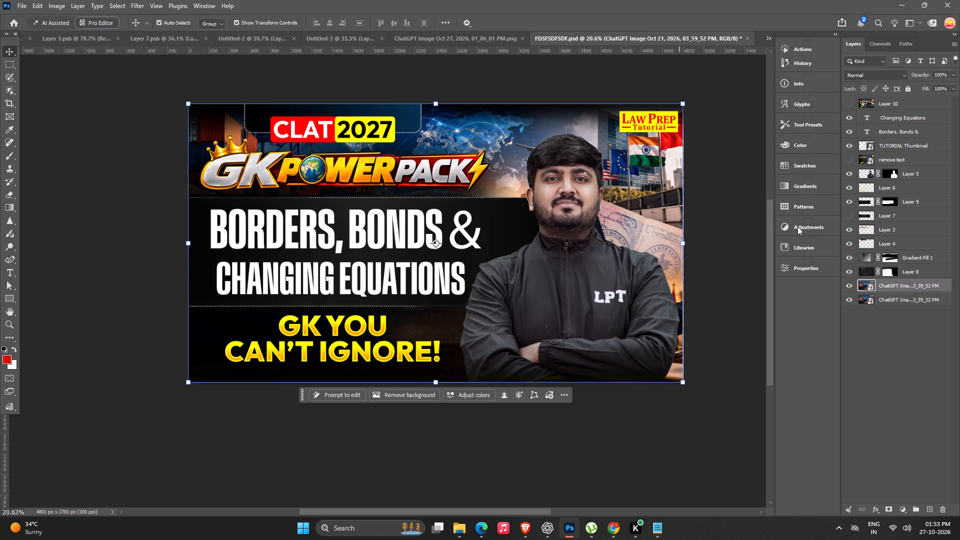
{"action": "left_click", "coordinate": [851, 283]}
{"action": "left_click", "coordinate": [851, 283]}
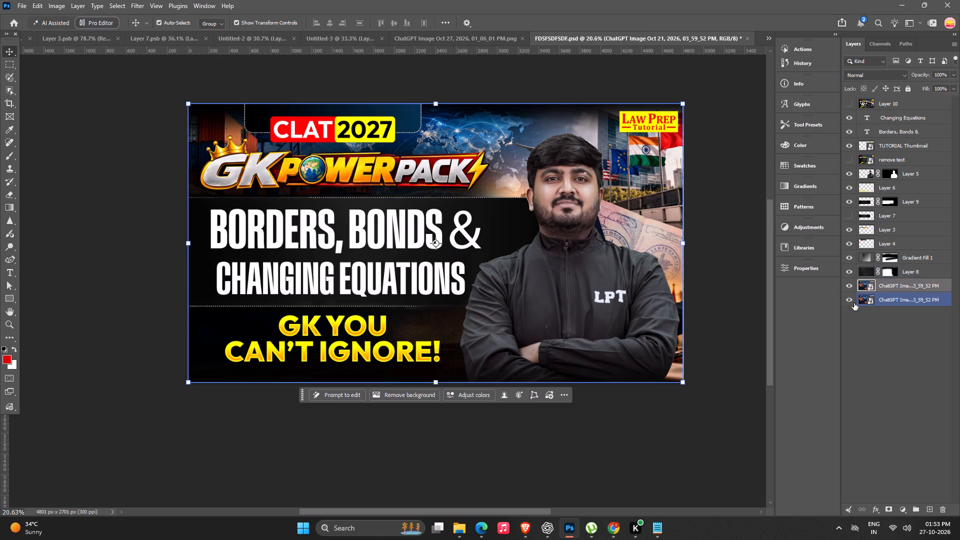
{"action": "left_click", "coordinate": [852, 303]}
{"action": "left_click", "coordinate": [852, 303]}
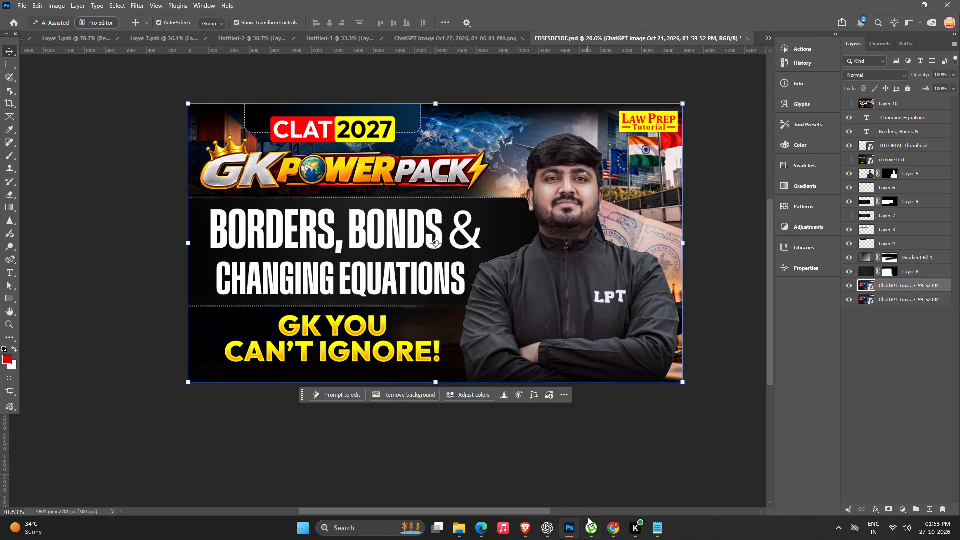
Switch to Chrome, copy the topic wording from the design sheet and go to the YouTube search results for reference thumbnails.
{"action": "left_click", "coordinate": [612, 522]}
{"action": "left_click_drag", "start_coordinate": [258, 380], "coordinate": [364, 404]}
{"action": "key", "text": "ctrl+c"}
{"action": "key", "text": "ctrl+c"}
{"action": "left_click", "coordinate": [244, 0]}
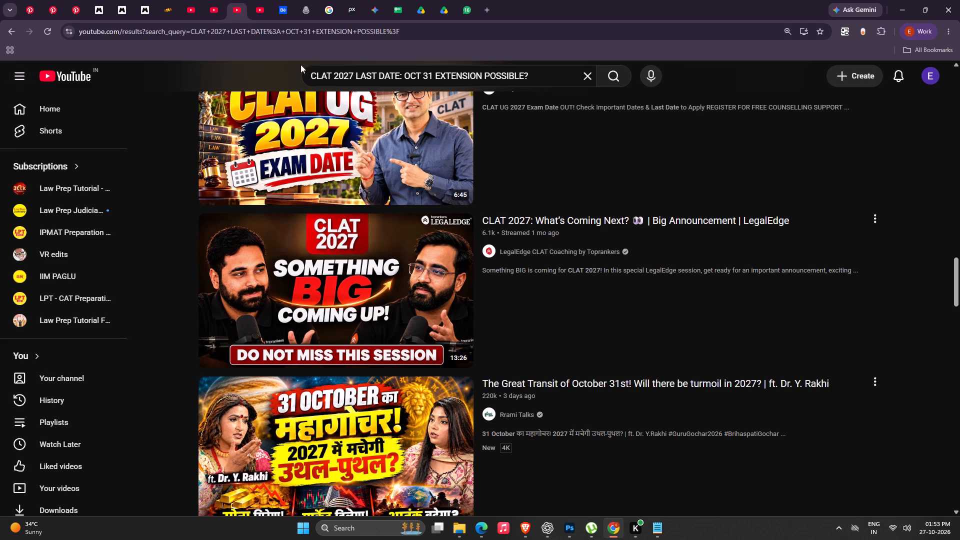
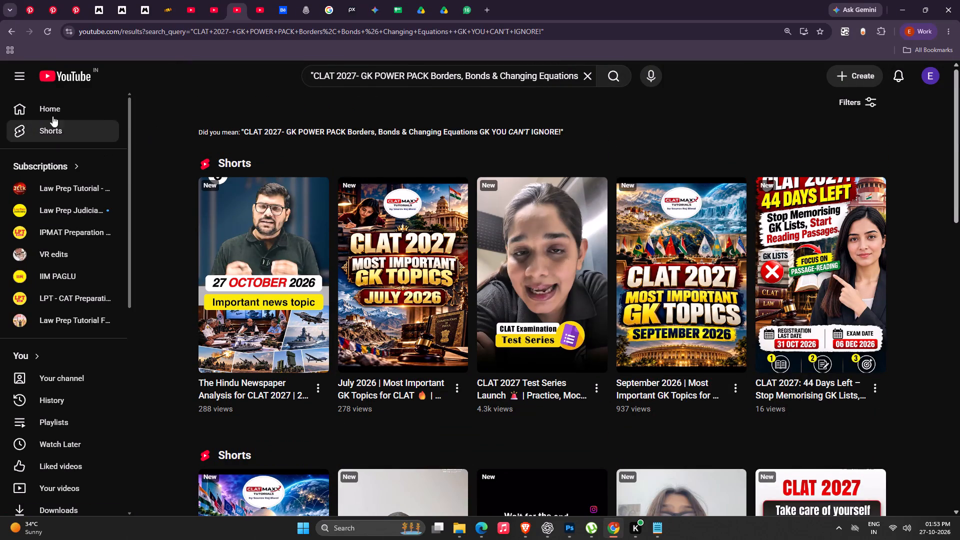
Open the YouTube home feed and rerun the existing search for "CLAT 2027- GK POWER PACK Borders, Bonds & Changing Equations" references.
{"action": "left_click", "coordinate": [38, 102]}
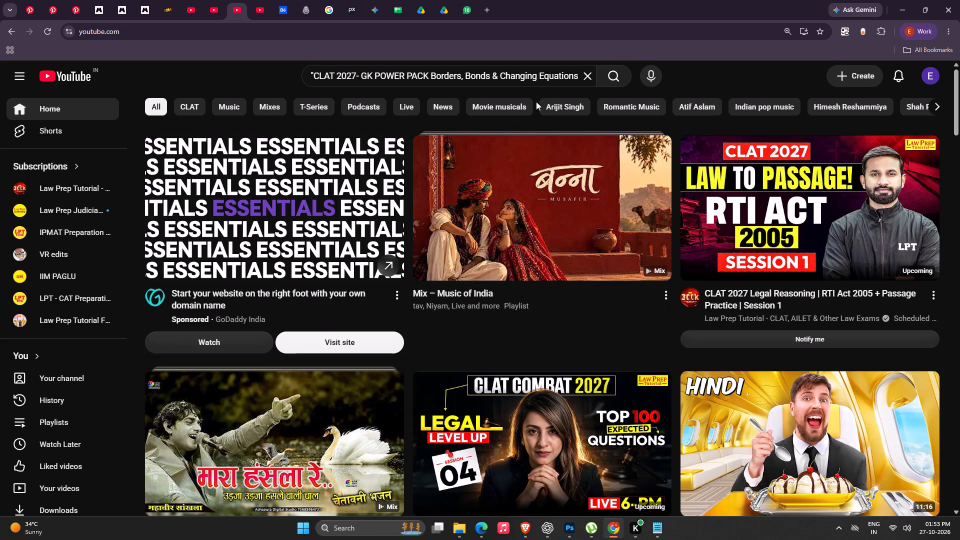
{"action": "left_click", "coordinate": [575, 75]}
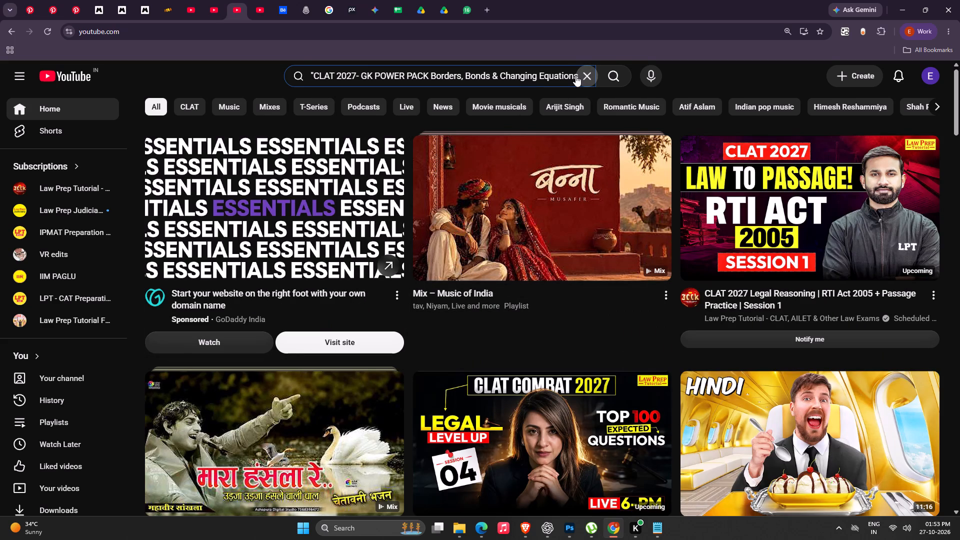
{"action": "key", "text": "Return"}
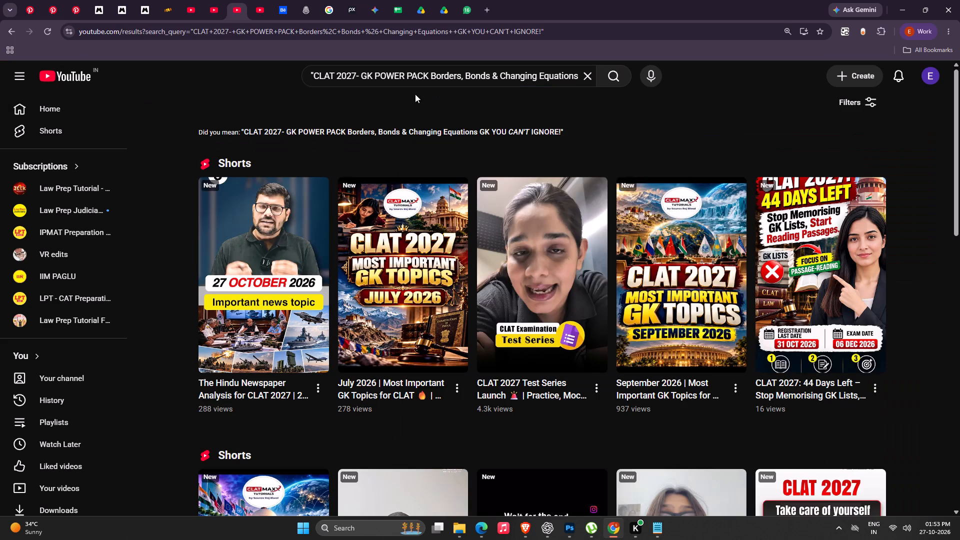
Browse the YouTube results for the full "Borders, Bonds & Changing Equations" title for reference thumbnails.
{"action": "scroll", "coordinate": [529, 371], "scroll_direction": "down", "scroll_amount": 7}
{"action": "scroll", "coordinate": [538, 368], "scroll_direction": "down", "scroll_amount": 16}
{"action": "scroll", "coordinate": [551, 368], "scroll_direction": "down", "scroll_amount": 7}
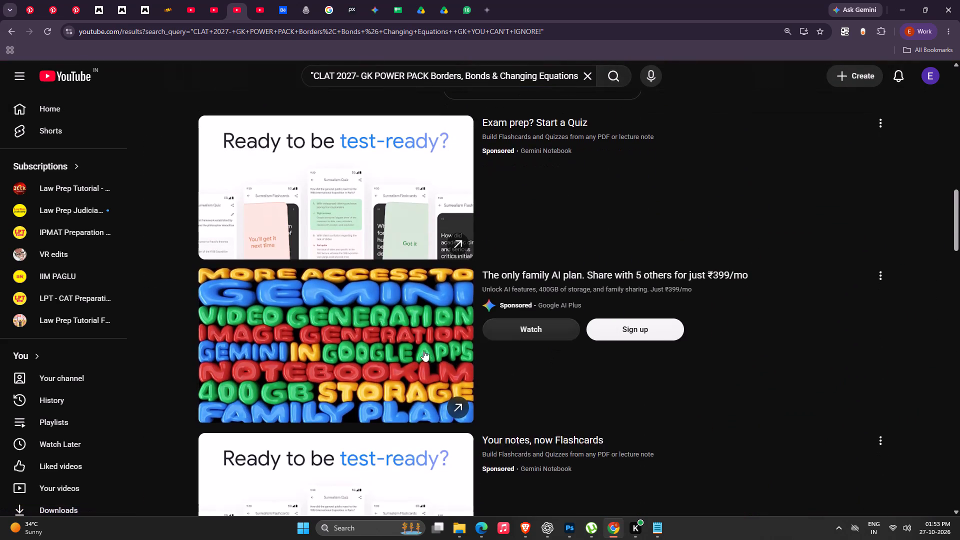
{"action": "scroll", "coordinate": [422, 346], "scroll_direction": "down", "scroll_amount": 15}
{"action": "scroll", "coordinate": [431, 334], "scroll_direction": "down", "scroll_amount": 15}
{"action": "scroll", "coordinate": [431, 332], "scroll_direction": "down", "scroll_amount": 7}
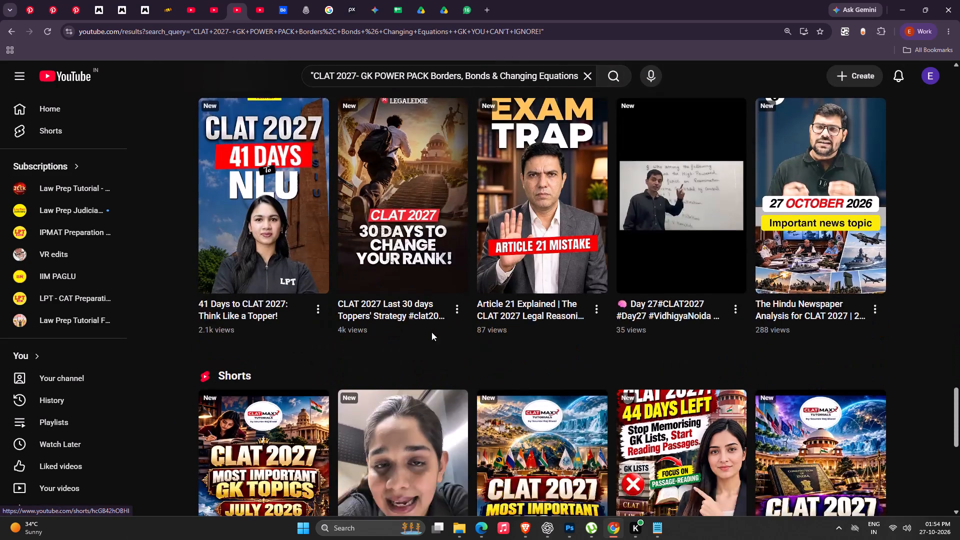
{"action": "scroll", "coordinate": [431, 332], "scroll_direction": "down", "scroll_amount": 7}
{"action": "scroll", "coordinate": [357, 220], "scroll_direction": "up", "scroll_amount": 20}
{"action": "scroll", "coordinate": [357, 220], "scroll_direction": "up", "scroll_amount": 2}
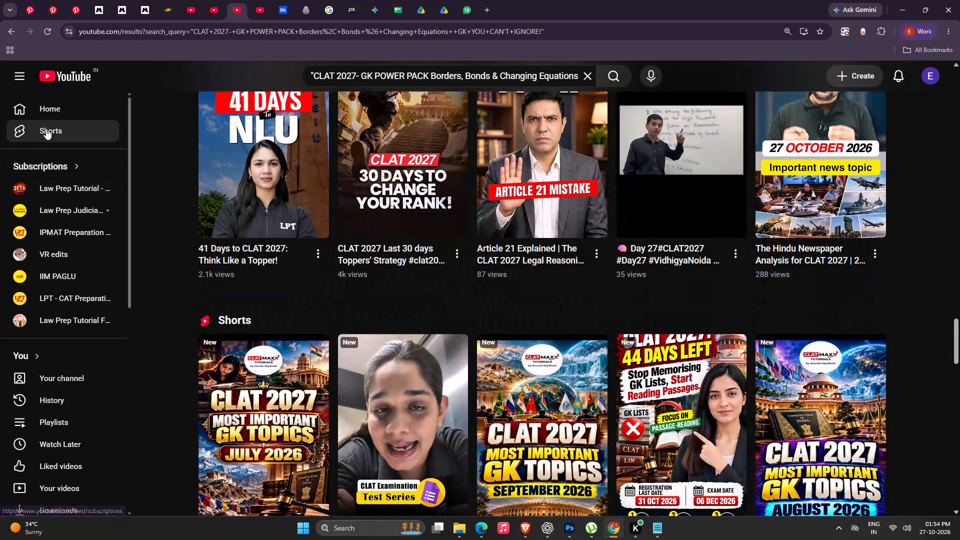
Search YouTube for "CLAT 2027- GK POWER PACK Borders, GK YOU CAN'T IGNORE!" and look through the results for reference thumbnails.
{"action": "left_click", "coordinate": [52, 113]}
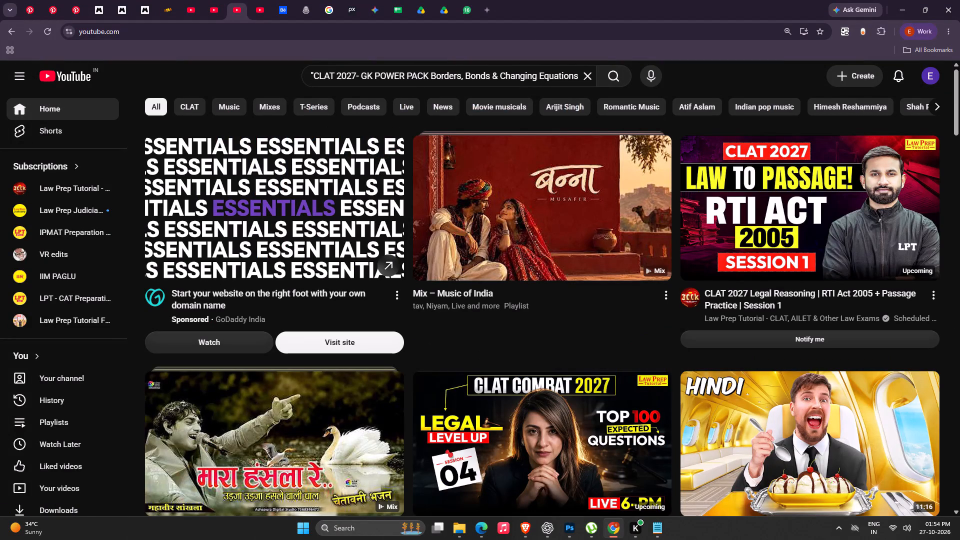
{"action": "left_click_drag", "start_coordinate": [432, 78], "coordinate": [676, 91]}
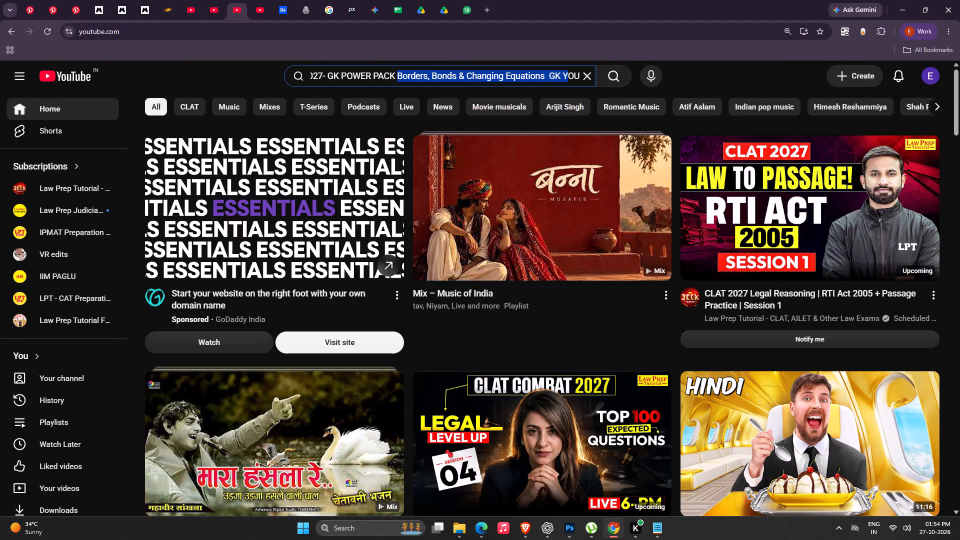
{"action": "left_click", "coordinate": [483, 78]}
{"action": "left_click_drag", "start_coordinate": [483, 77], "coordinate": [379, 85]}
{"action": "key", "text": "BackSpace"}
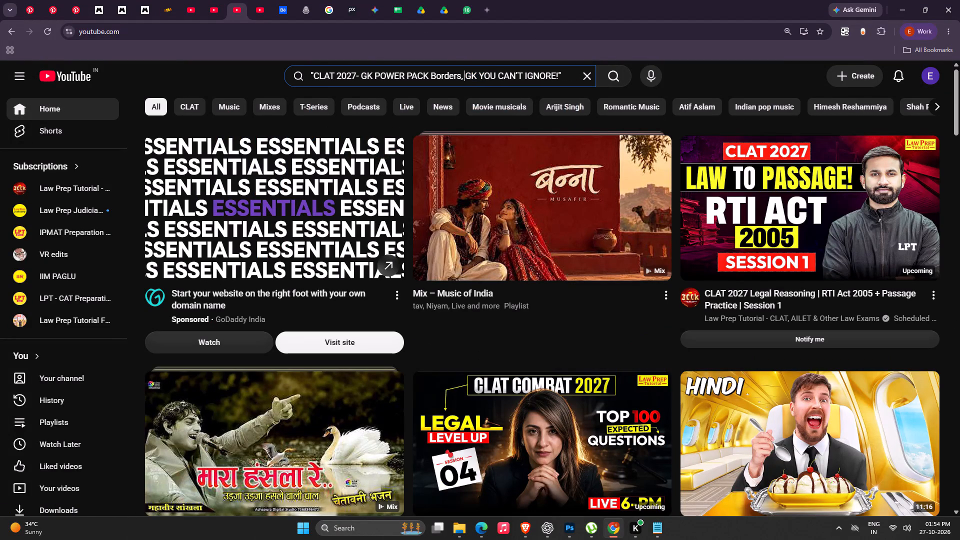
{"action": "key", "text": "Return"}
{"action": "scroll", "coordinate": [422, 241], "scroll_direction": "down", "scroll_amount": 8}
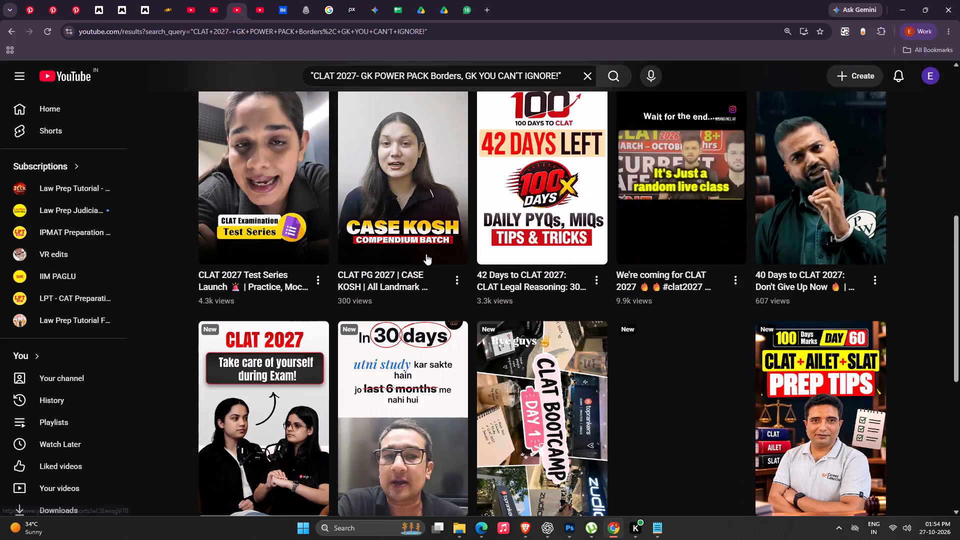
{"action": "scroll", "coordinate": [438, 262], "scroll_direction": "down", "scroll_amount": 19}
{"action": "scroll", "coordinate": [448, 287], "scroll_direction": "down", "scroll_amount": 9}
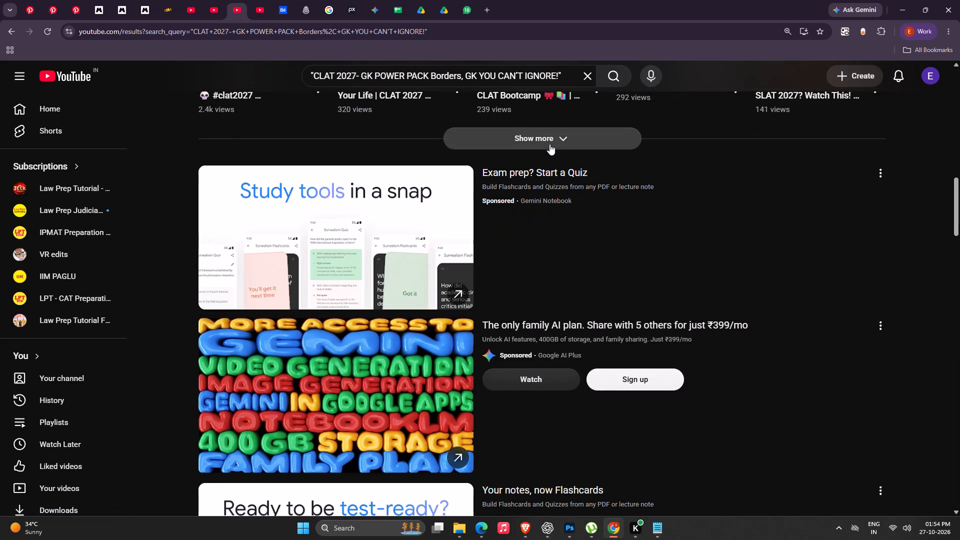
{"action": "scroll", "coordinate": [542, 153], "scroll_direction": "down", "scroll_amount": 1}
{"action": "scroll", "coordinate": [504, 224], "scroll_direction": "up", "scroll_amount": 20}
{"action": "scroll", "coordinate": [504, 224], "scroll_direction": "up", "scroll_amount": 12}
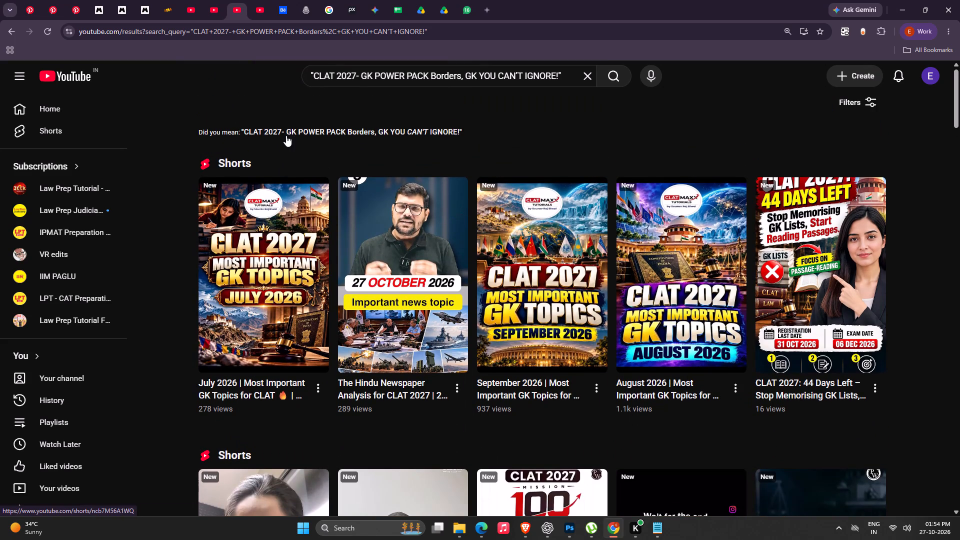
Open the suggested spelling of the shortened "GK POWER PACK Borders" query and examine its video thumbnails for design references.
{"action": "left_click", "coordinate": [288, 130]}
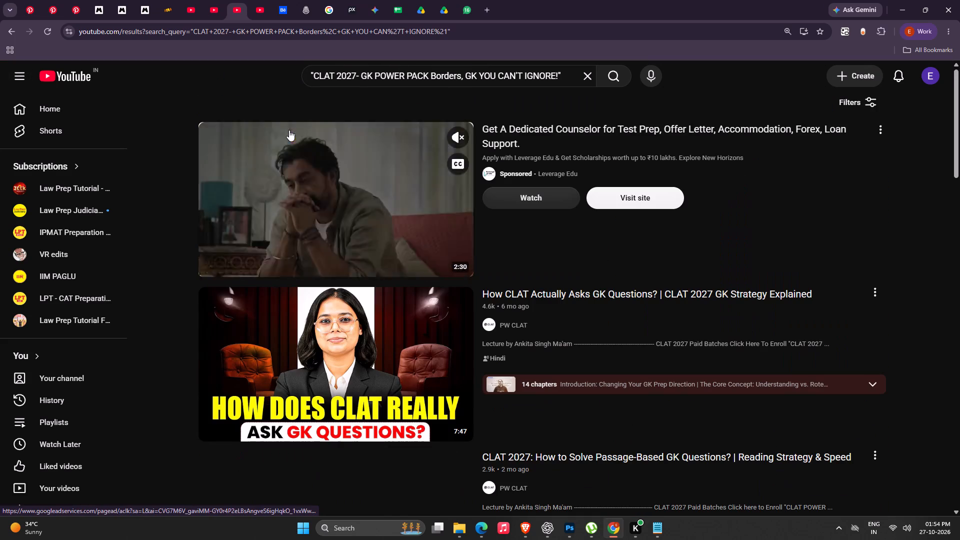
{"action": "scroll", "coordinate": [623, 324], "scroll_direction": "down", "scroll_amount": 19}
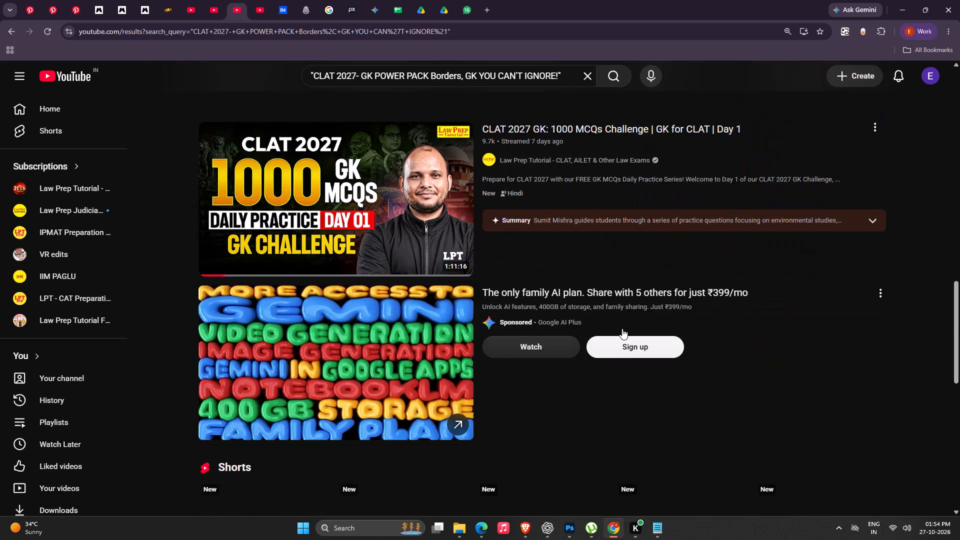
{"action": "scroll", "coordinate": [622, 328], "scroll_direction": "down", "scroll_amount": 11}
{"action": "scroll", "coordinate": [622, 329], "scroll_direction": "up", "scroll_amount": 13}
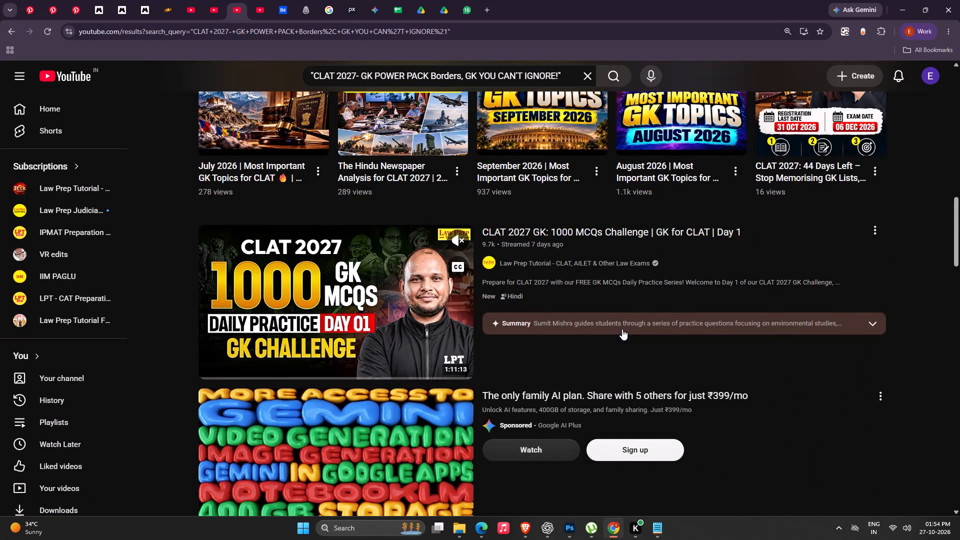
{"action": "scroll", "coordinate": [621, 330], "scroll_direction": "down", "scroll_amount": 14}
{"action": "scroll", "coordinate": [618, 343], "scroll_direction": "down", "scroll_amount": 15}
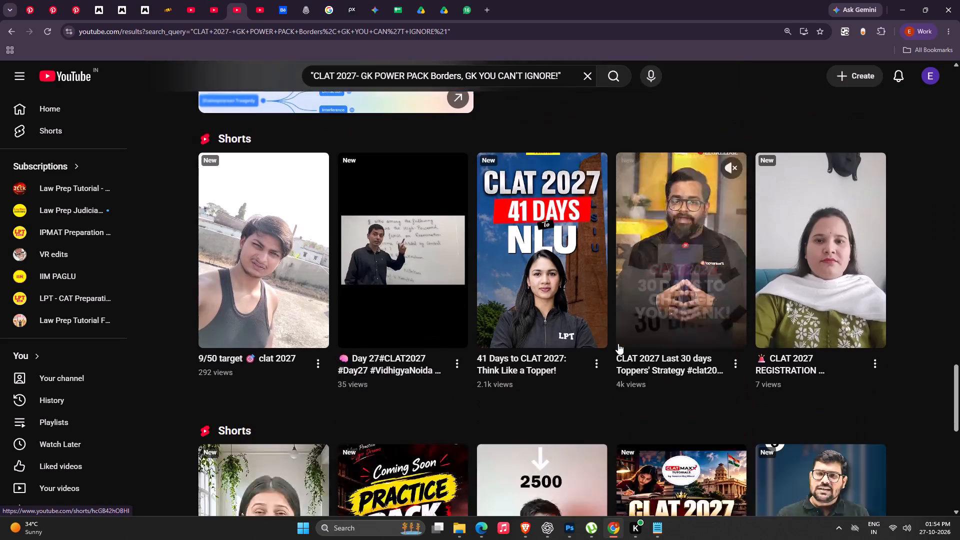
{"action": "scroll", "coordinate": [618, 343], "scroll_direction": "down", "scroll_amount": 15}
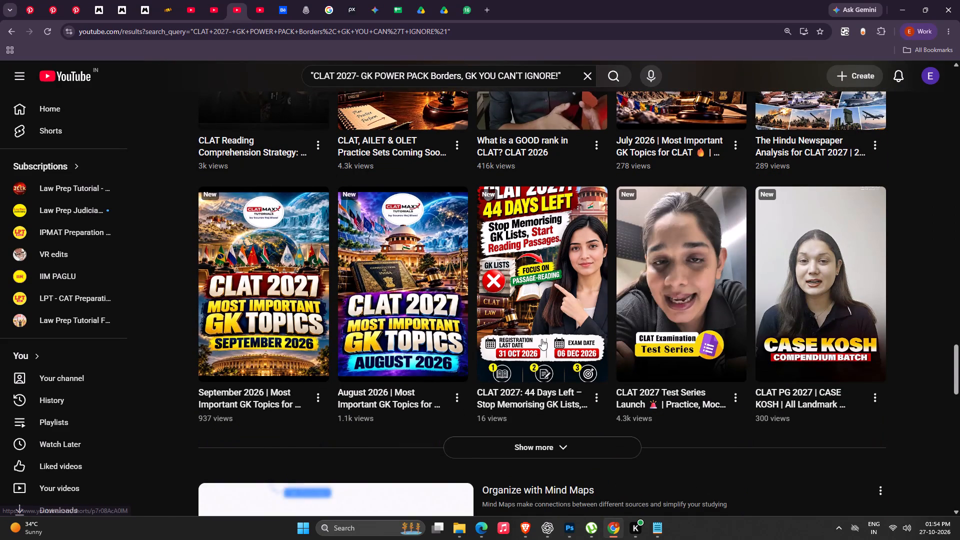
{"action": "scroll", "coordinate": [542, 338], "scroll_direction": "down", "scroll_amount": 19}
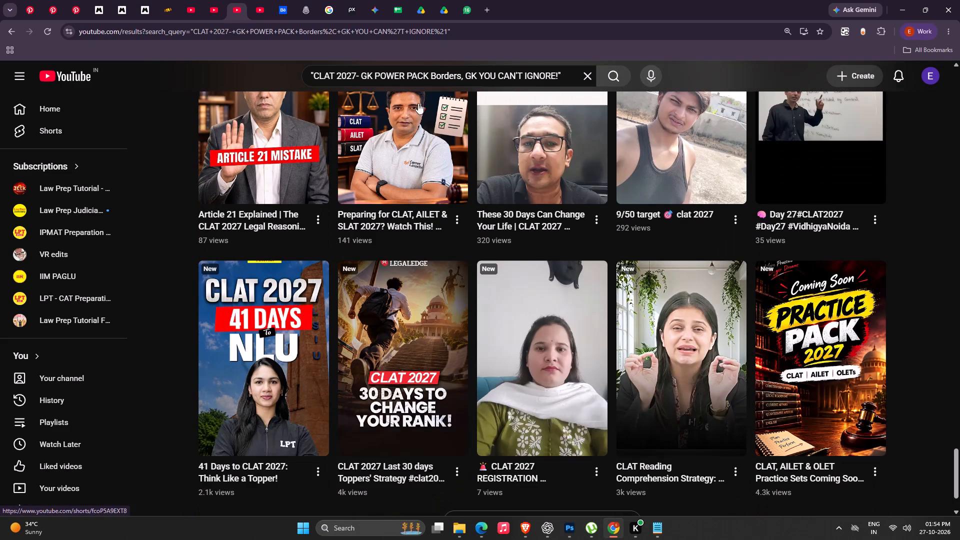
Search YouTube for the full "Borders, Bonds & Changing Equations" title again, open its suggested spelling, and examine the thumbnails.
{"action": "left_click", "coordinate": [580, 77]}
{"action": "key", "text": "ctrl+v"}
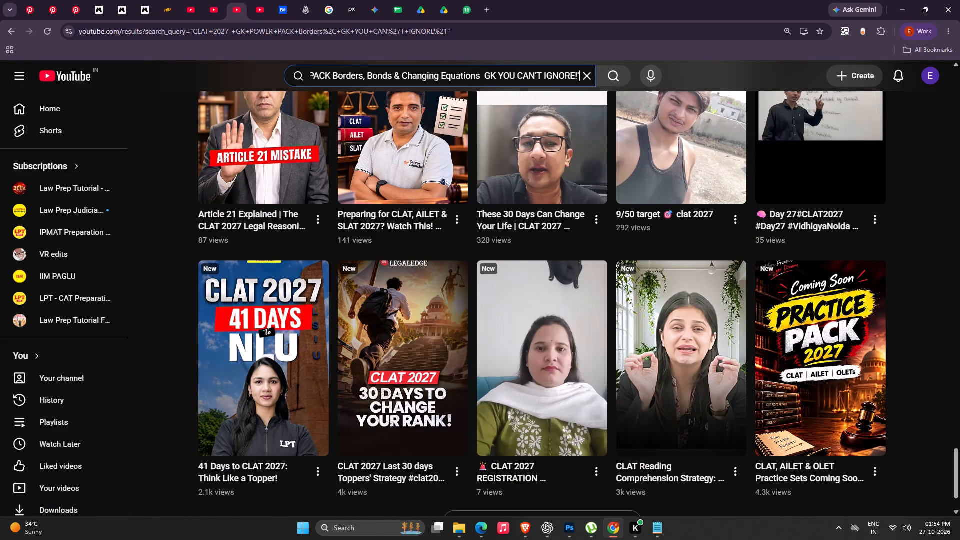
{"action": "key", "text": "Return"}
{"action": "scroll", "coordinate": [501, 238], "scroll_direction": "down", "scroll_amount": 7}
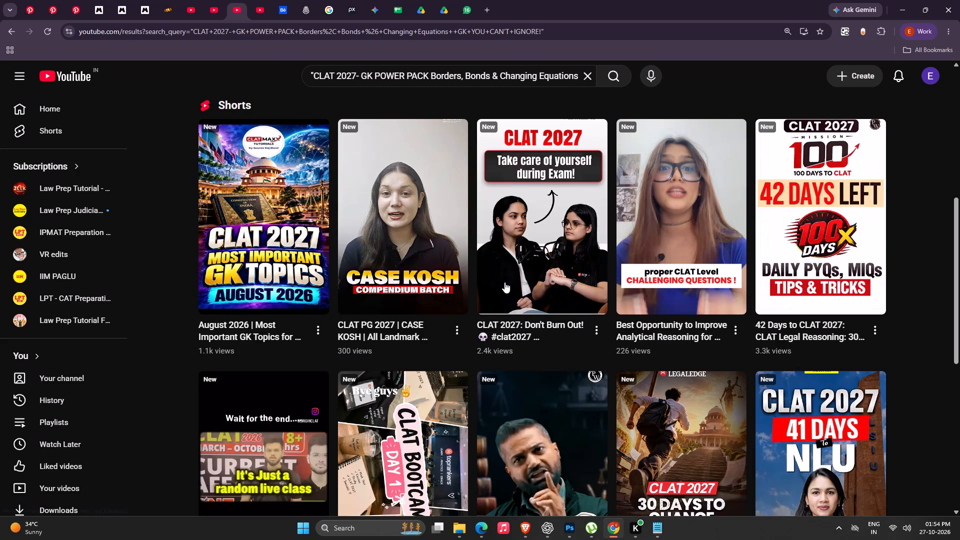
{"action": "scroll", "coordinate": [365, 172], "scroll_direction": "down", "scroll_amount": 1}
{"action": "scroll", "coordinate": [374, 191], "scroll_direction": "up", "scroll_amount": 20}
{"action": "scroll", "coordinate": [374, 191], "scroll_direction": "up", "scroll_amount": 4}
{"action": "left_click", "coordinate": [346, 129]}
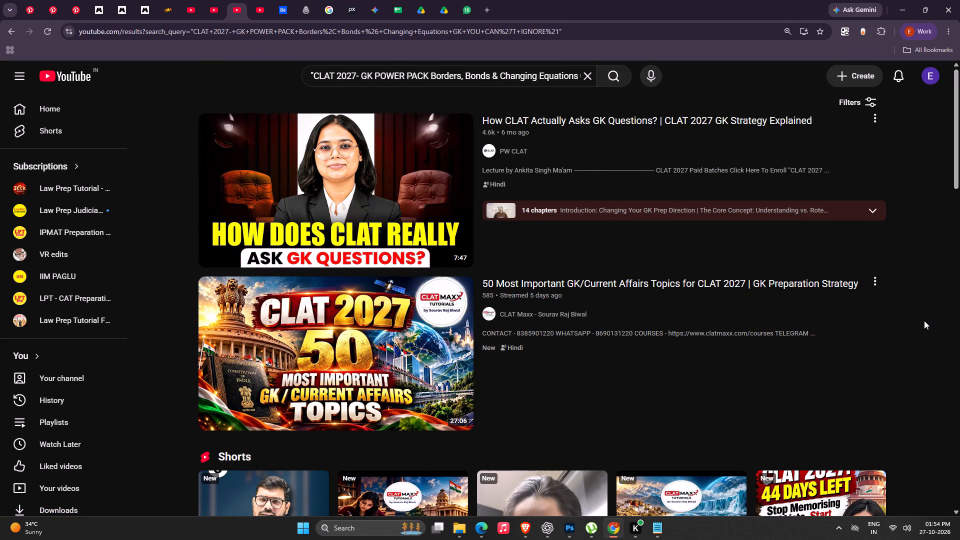
{"action": "scroll", "coordinate": [918, 318], "scroll_direction": "down", "scroll_amount": 18}
{"action": "scroll", "coordinate": [917, 318], "scroll_direction": "down", "scroll_amount": 13}
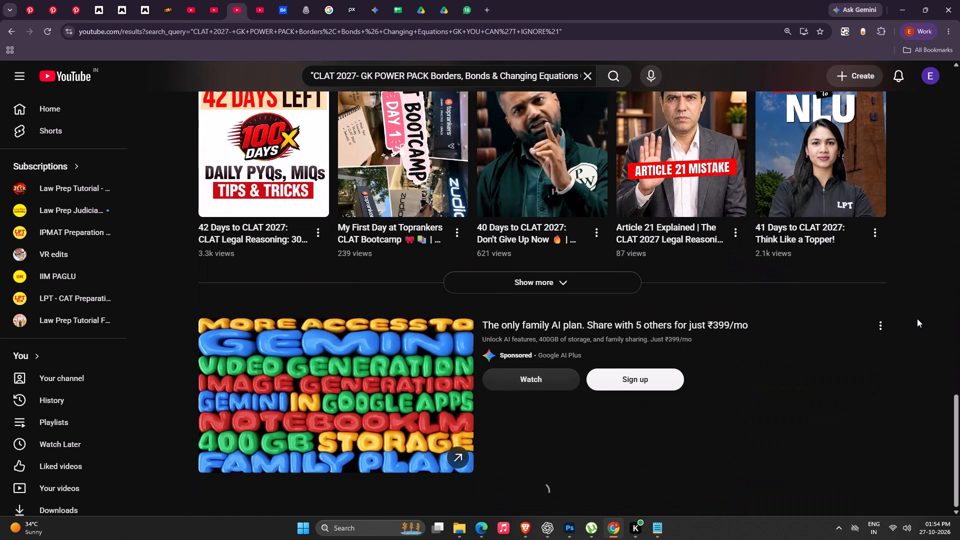
{"action": "scroll", "coordinate": [916, 319], "scroll_direction": "down", "scroll_amount": 6}
{"action": "scroll", "coordinate": [844, 319], "scroll_direction": "down", "scroll_amount": 7}
{"action": "scroll", "coordinate": [798, 330], "scroll_direction": "down", "scroll_amount": 14}
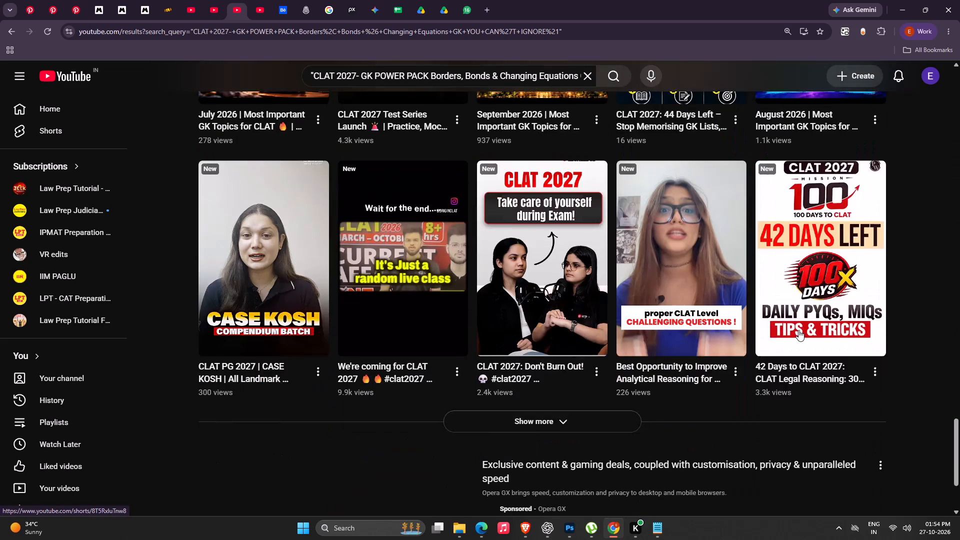
{"action": "scroll", "coordinate": [798, 330], "scroll_direction": "down", "scroll_amount": 7}
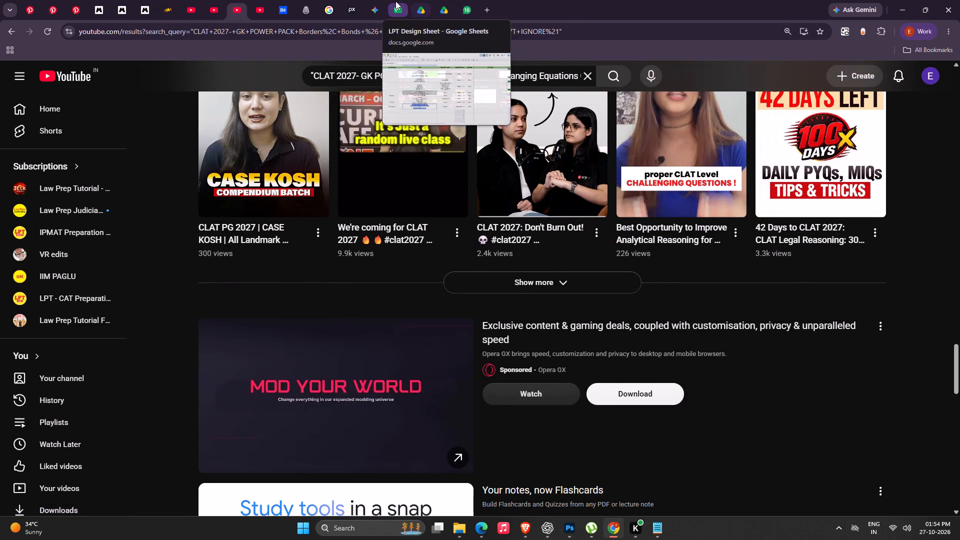
Check the Gk Powerpack row in the LPT Design Sheet and switch back to Photoshop.
{"action": "left_click", "coordinate": [395, 1]}
{"action": "left_click", "coordinate": [173, 383]}
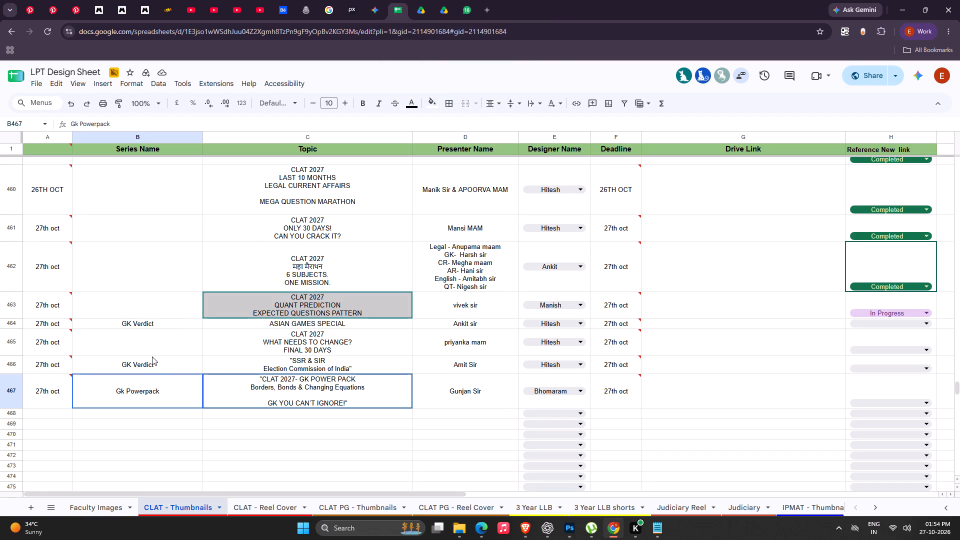
{"action": "key", "text": "alt+Tab"}
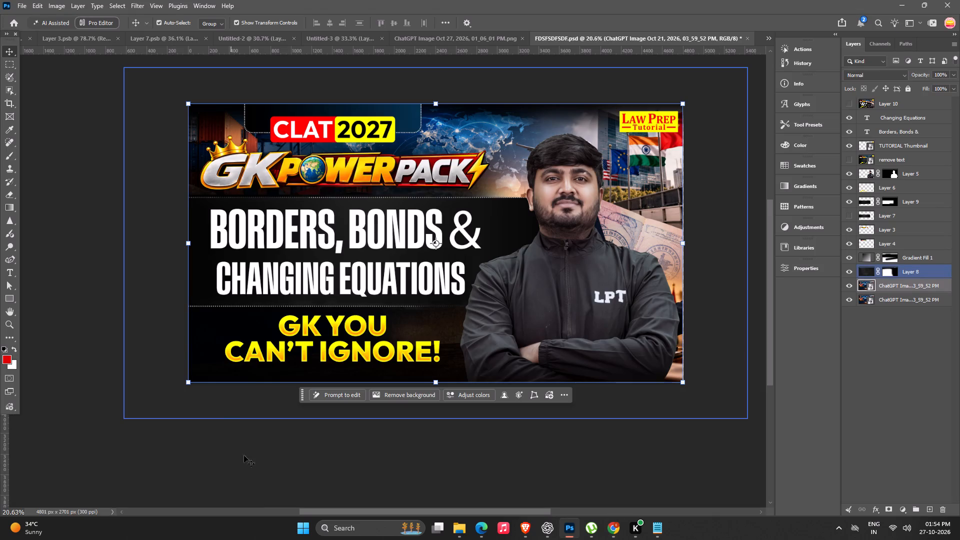
Deselect the active layers and examine the overall thumbnail composition, including its heading text, presenter and background.
{"action": "left_click", "coordinate": [324, 462]}
{"action": "scroll", "coordinate": [324, 462], "scroll_direction": "down", "scroll_amount": 10, "text": "alt"}
{"action": "key", "text": "space"}
{"action": "key", "text": "space"}
{"action": "key", "text": "space"}
{"action": "key", "text": "space"}
{"action": "key", "text": "space"}
{"action": "key", "text": "space"}
{"action": "left_click_drag", "start_coordinate": [273, 447], "coordinate": [314, 444]}
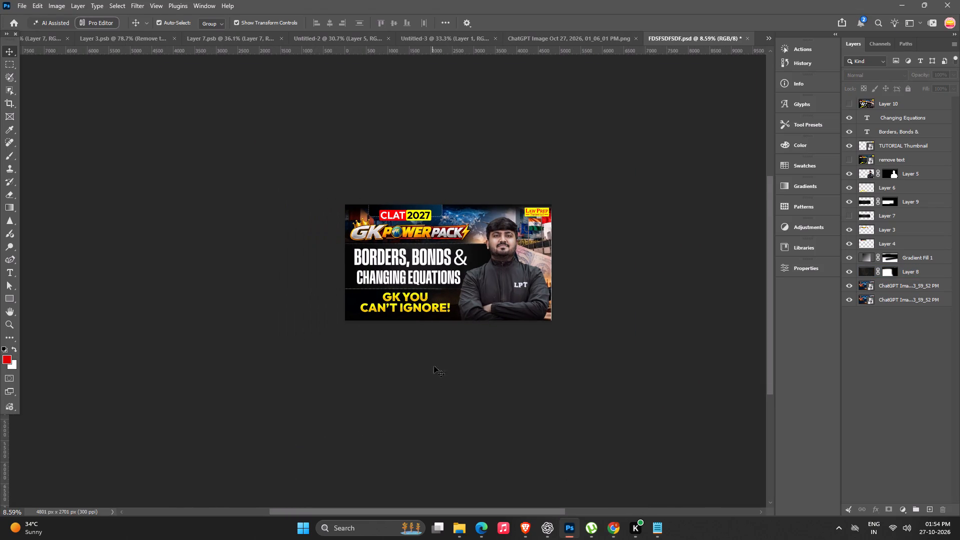
{"action": "scroll", "coordinate": [431, 327], "scroll_direction": "up", "scroll_amount": 5, "text": "alt"}
{"action": "key", "text": "space"}
{"action": "key", "text": "space"}
{"action": "key", "text": "space"}
{"action": "key", "text": "space"}
{"action": "key", "text": "space"}
{"action": "key", "text": "space"}
{"action": "key", "text": "space"}
{"action": "key", "text": "space"}
{"action": "key", "text": "space"}
{"action": "key", "text": "space"}
{"action": "key", "text": "space"}
{"action": "key", "text": "space"}
{"action": "key", "text": "space"}
{"action": "left_click_drag", "start_coordinate": [441, 336], "coordinate": [401, 348]}
{"action": "scroll", "coordinate": [427, 364], "scroll_direction": "up", "scroll_amount": 2, "text": "alt"}
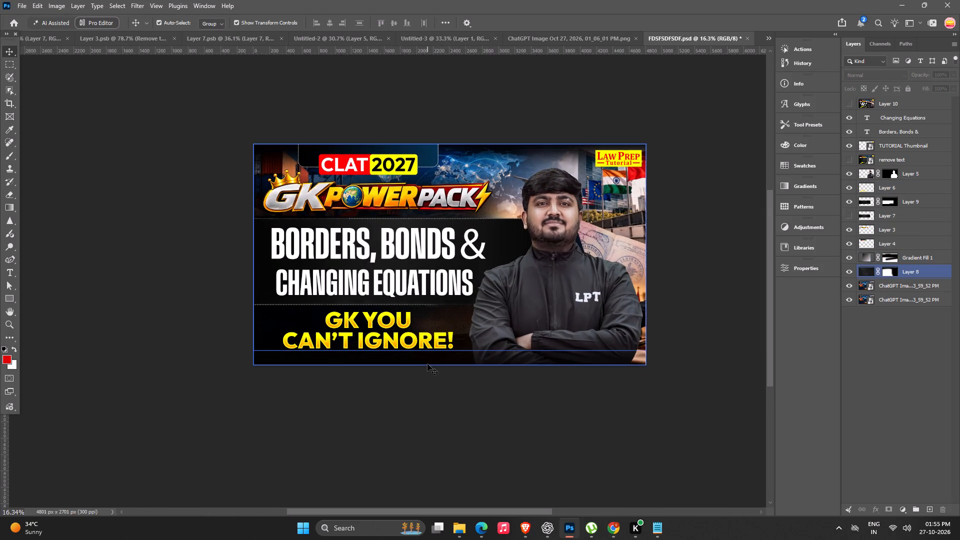
{"action": "left_click", "coordinate": [539, 265]}
{"action": "key", "text": "space"}
{"action": "key", "text": "space"}
{"action": "key", "text": "space"}
{"action": "key", "text": "space"}
{"action": "key", "text": "space"}
{"action": "key", "text": "space"}
{"action": "key", "text": "space"}
{"action": "key", "text": "space"}
{"action": "key", "text": "space"}
{"action": "key", "text": "space"}
{"action": "key", "text": "space"}
{"action": "key", "text": "space"}
{"action": "key", "text": "space"}
{"action": "key", "text": "space"}
{"action": "left_click_drag", "start_coordinate": [550, 273], "coordinate": [499, 288]}
Stamp all visible layers into a new layer above the "Changing Equations" text layer, and copy the whole merged canvas.
{"action": "left_click", "coordinate": [338, 303]}
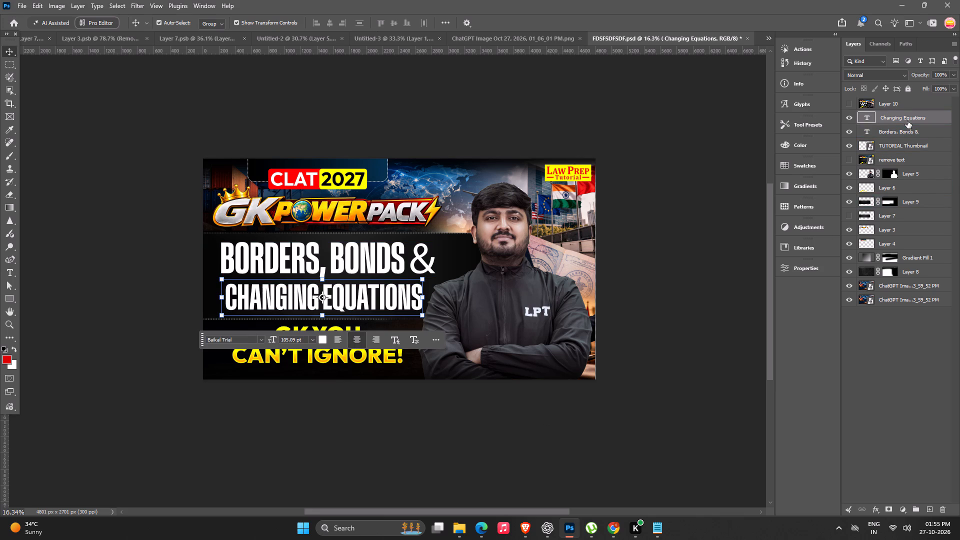
{"action": "key", "text": "ctrl+alt+shift+e"}
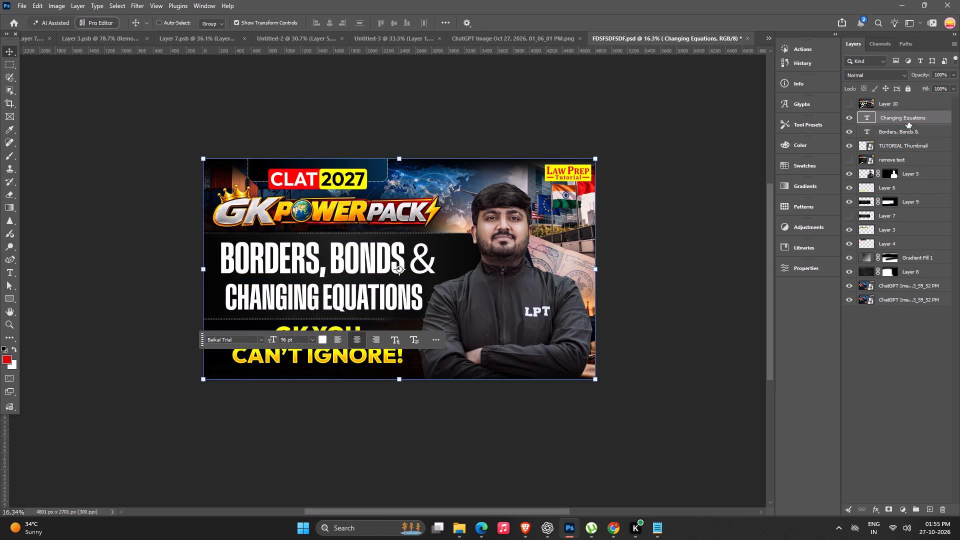
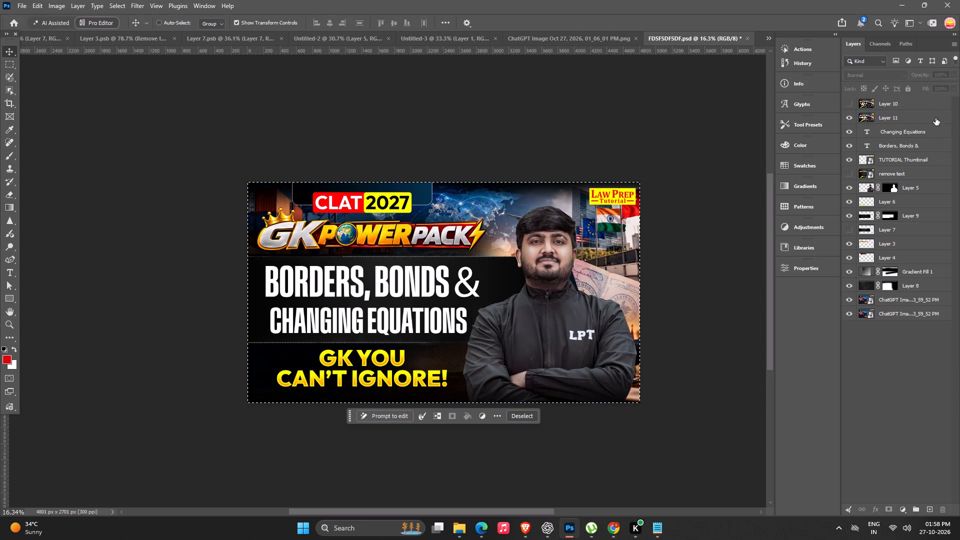
{"action": "key", "text": "ctrl+d"}
{"action": "left_click", "coordinate": [893, 118]}
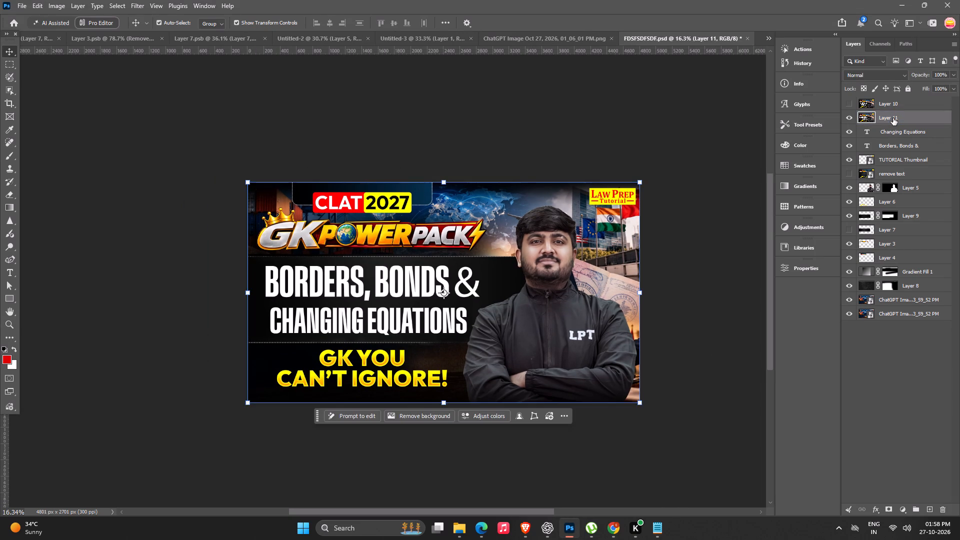
{"action": "key", "text": "Delete"}
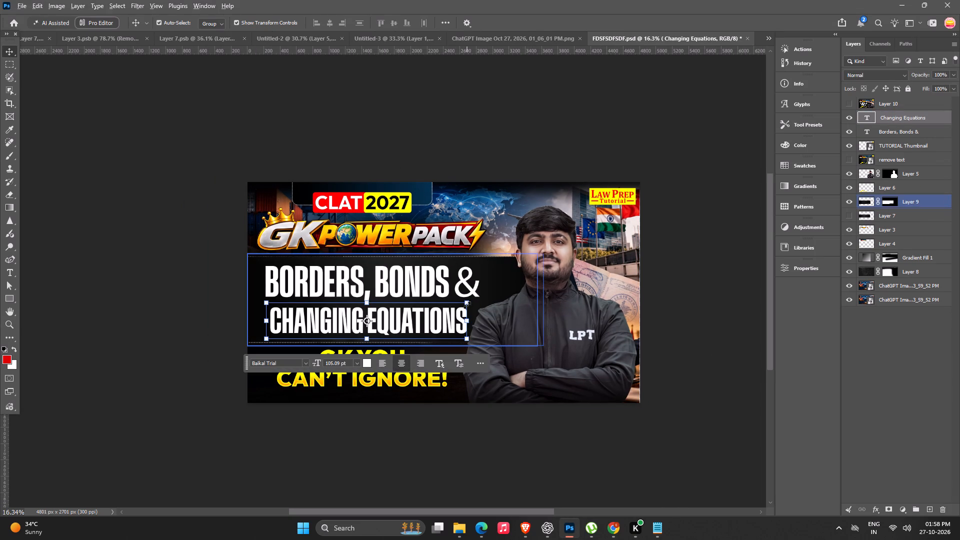
Enlarge the "Changing Equations" text line proportionally to about 102%.
{"action": "left_click", "coordinate": [467, 305], "text": "alt"}
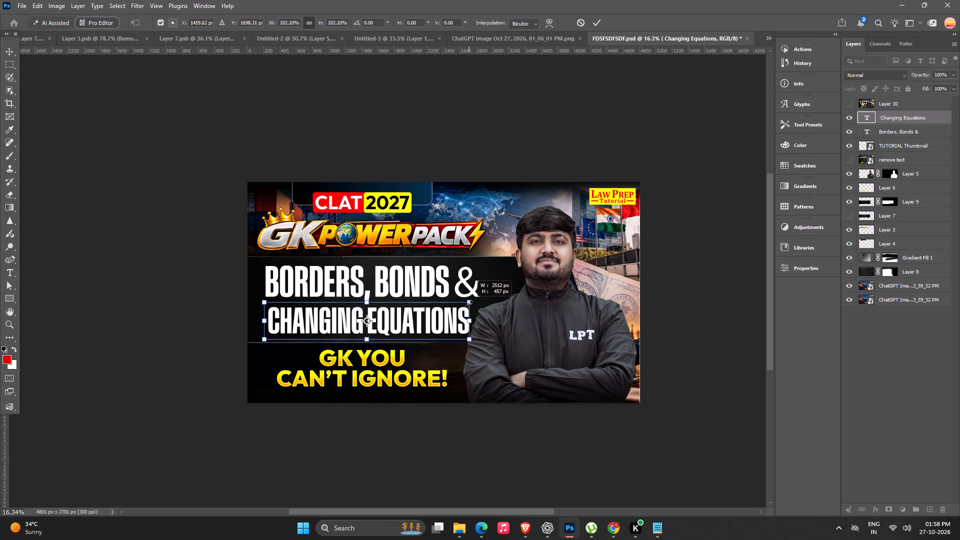
{"action": "key", "text": "Return"}
{"action": "left_click", "coordinate": [447, 428]}
Nudge the presenter cutout on Layer 5 slightly to the right.
{"action": "key", "text": "space"}
{"action": "key", "text": "space"}
{"action": "left_click_drag", "start_coordinate": [447, 428], "coordinate": [443, 465]}
{"action": "left_click", "coordinate": [544, 345]}
{"action": "key", "text": "Right"}
{"action": "key", "text": "Right"}
{"action": "key", "text": "Right"}
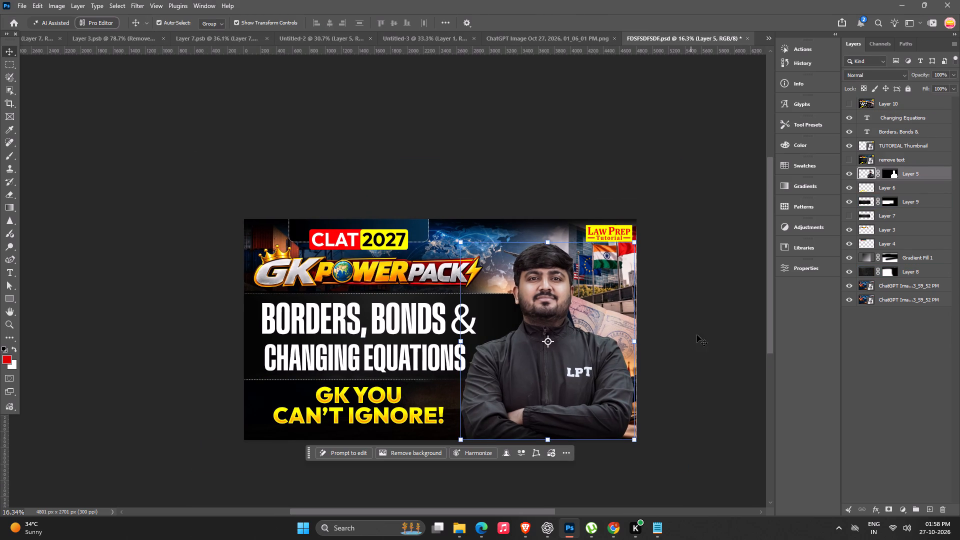
{"action": "key", "text": "Right"}
{"action": "key", "text": "Right"}
{"action": "key", "text": "Right"}
{"action": "left_click", "coordinate": [698, 334]}
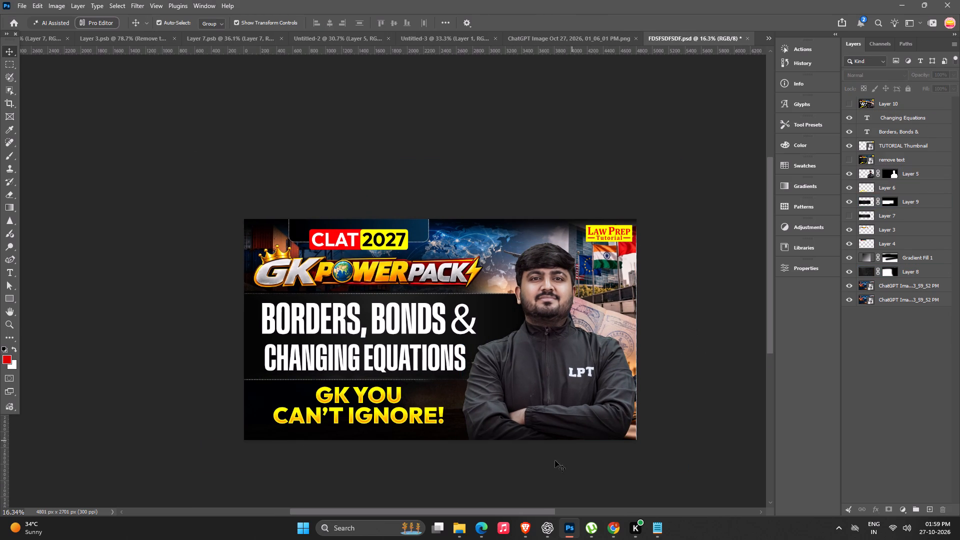
Move the "Borders, Bonds &" line about 37 px right and 24 px down, aligning its left edge with "Changing Equations".
{"action": "key", "text": "space"}
{"action": "key", "text": "space"}
{"action": "key", "text": "space"}
{"action": "key", "text": "space"}
{"action": "key", "text": "space"}
{"action": "key", "text": "space"}
{"action": "left_click_drag", "start_coordinate": [518, 456], "coordinate": [499, 455]}
{"action": "scroll", "coordinate": [246, 352], "scroll_direction": "up", "scroll_amount": 4, "text": "alt"}
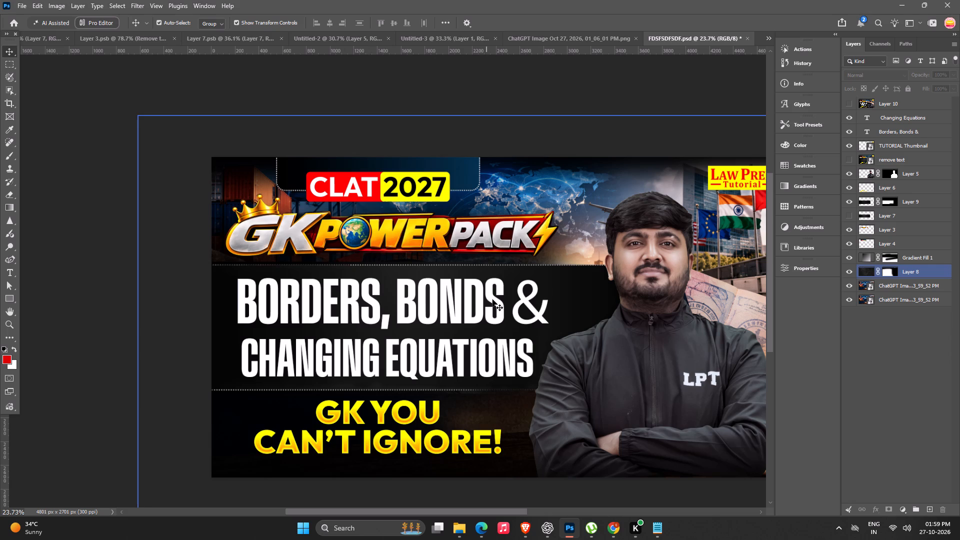
{"action": "left_click_drag", "start_coordinate": [492, 299], "coordinate": [497, 301]}
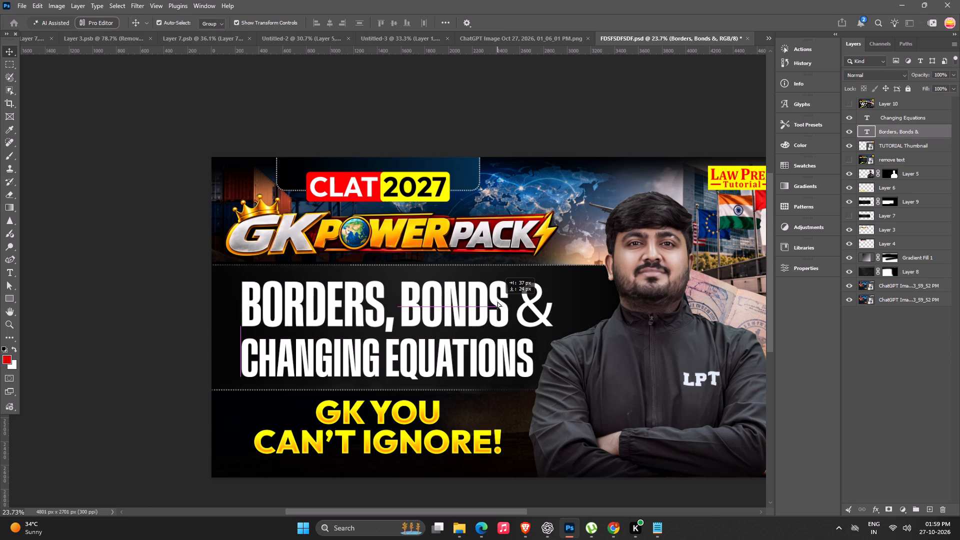
{"action": "left_click", "coordinate": [59, 340]}
Align the "Borders, Bonds &" and "Changing Equations" lines on their horizontal centres.
{"action": "left_click", "coordinate": [357, 358]}
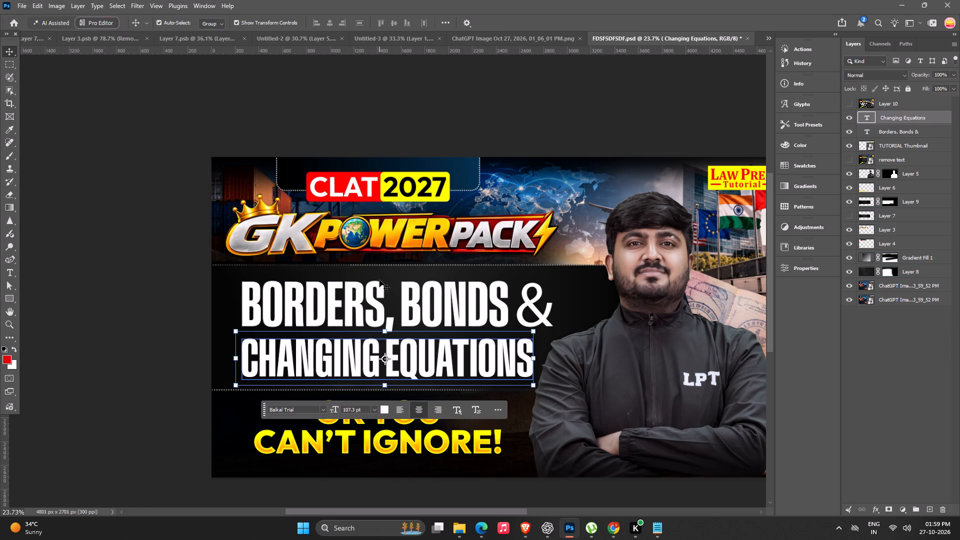
{"action": "left_click", "coordinate": [369, 293], "text": "shift"}
{"action": "left_click", "coordinate": [330, 26]}
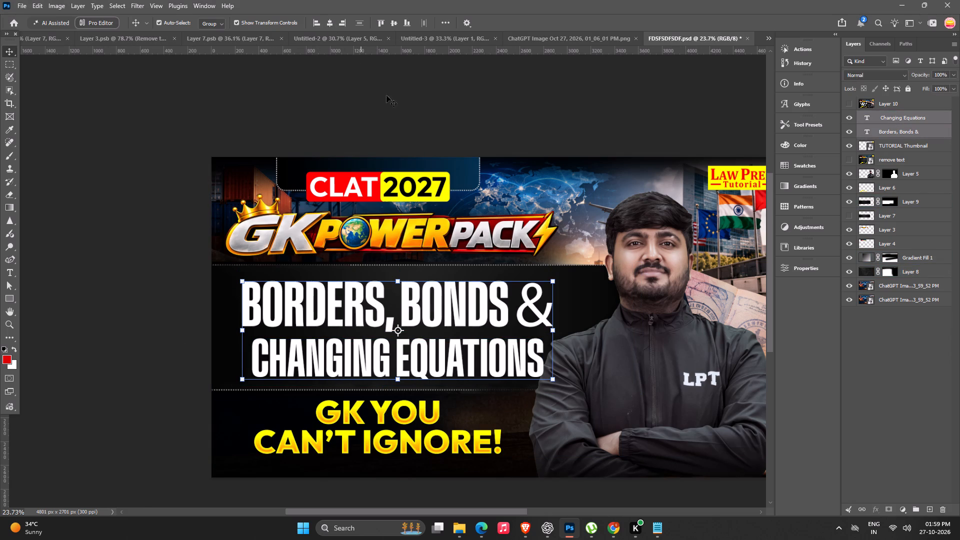
Shift both headline lines together slightly left and fine-tune their vertical position within the dark band.
{"action": "left_click_drag", "start_coordinate": [475, 359], "coordinate": [467, 359]}
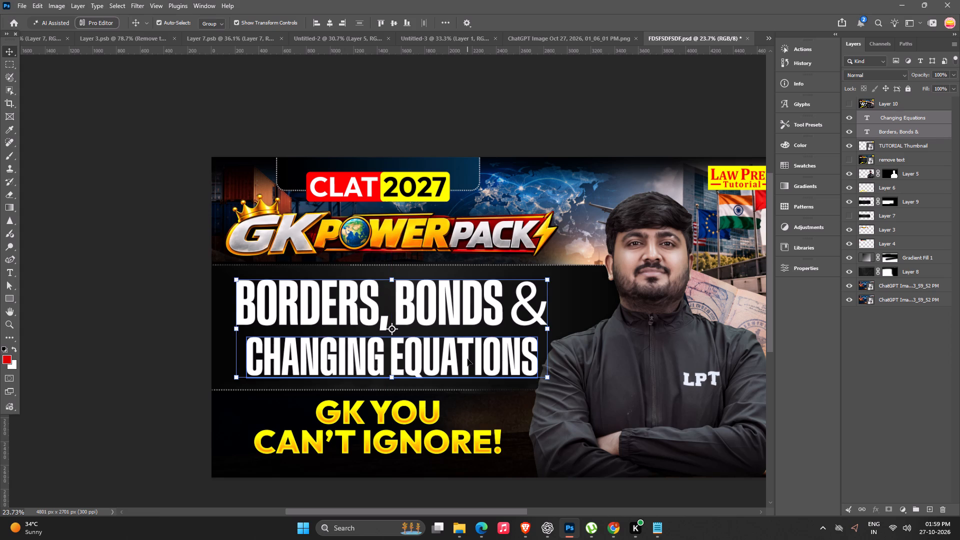
{"action": "key", "text": "Down"}
{"action": "key", "text": "Down"}
{"action": "key", "text": "Return"}
{"action": "left_click", "coordinate": [134, 359]}
Nudge the "Changing Equations" line slightly left beneath "Borders, Bonds &".
{"action": "key", "text": "space"}
{"action": "key", "text": "space"}
{"action": "key", "text": "space"}
{"action": "key", "text": "space"}
{"action": "key", "text": "space"}
{"action": "key", "text": "space"}
{"action": "left_click_drag", "start_coordinate": [197, 378], "coordinate": [259, 342]}
{"action": "left_click", "coordinate": [438, 333]}
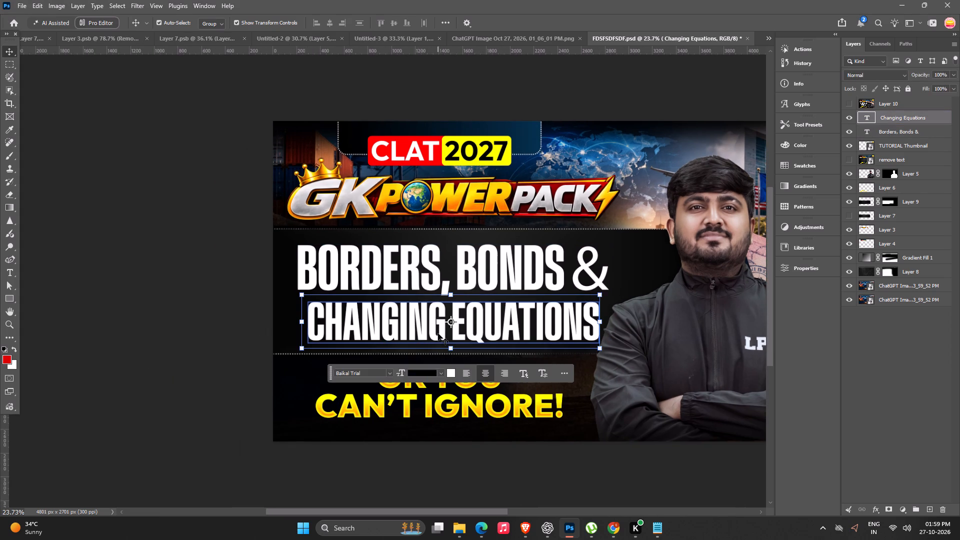
{"action": "key", "text": "shift+Left"}
{"action": "key", "text": "shift+Left"}
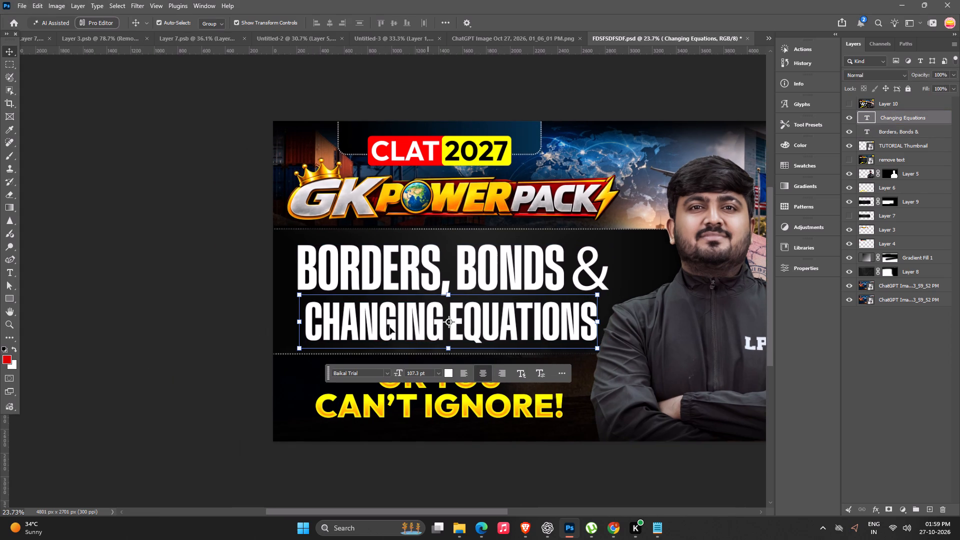
{"action": "left_click", "coordinate": [211, 291]}
Scale the "Borders, Bonds &" line down to about 94% and shift it slightly right above "Changing Equations".
{"action": "key", "text": "space"}
{"action": "key", "text": "space"}
{"action": "key", "text": "space"}
{"action": "left_click_drag", "start_coordinate": [425, 379], "coordinate": [402, 412]}
{"action": "scroll", "coordinate": [408, 412], "scroll_direction": "down", "scroll_amount": 7, "text": "alt"}
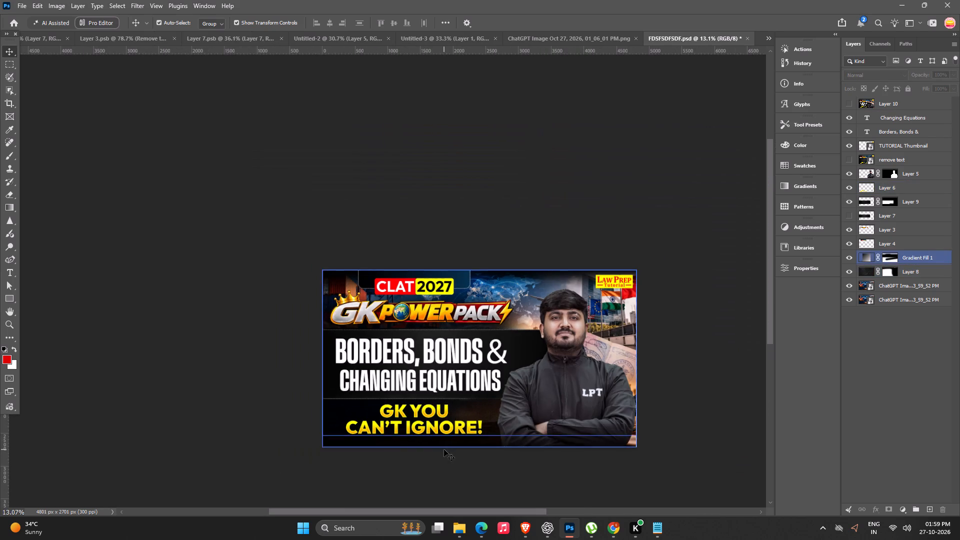
{"action": "key", "text": "space"}
{"action": "key", "text": "space"}
{"action": "key", "text": "space"}
{"action": "key", "text": "space"}
{"action": "key", "text": "space"}
{"action": "key", "text": "space"}
{"action": "left_click_drag", "start_coordinate": [445, 454], "coordinate": [460, 433]}
{"action": "scroll", "coordinate": [456, 428], "scroll_direction": "up", "scroll_amount": 6, "text": "alt"}
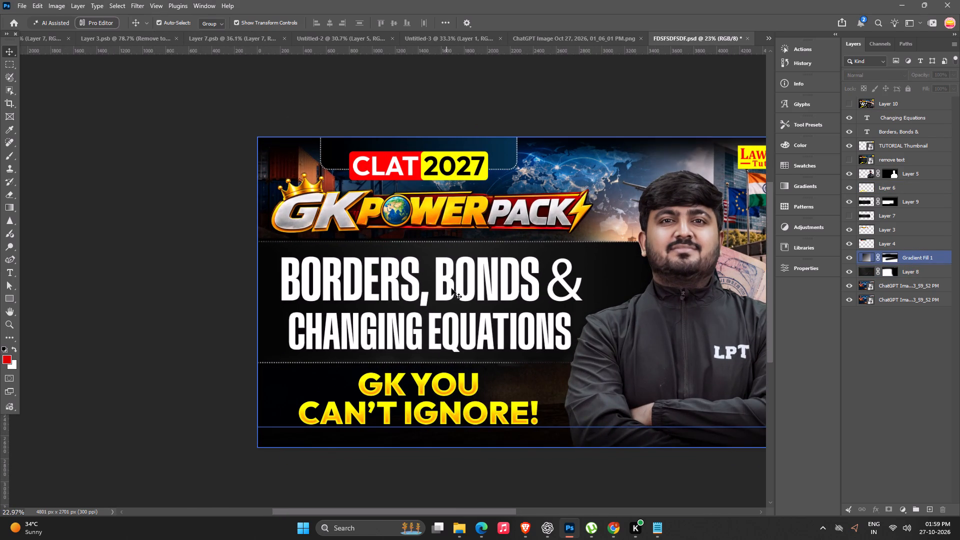
{"action": "left_click", "coordinate": [453, 281]}
{"action": "left_click_drag", "start_coordinate": [585, 243], "coordinate": [577, 245], "text": "alt"}
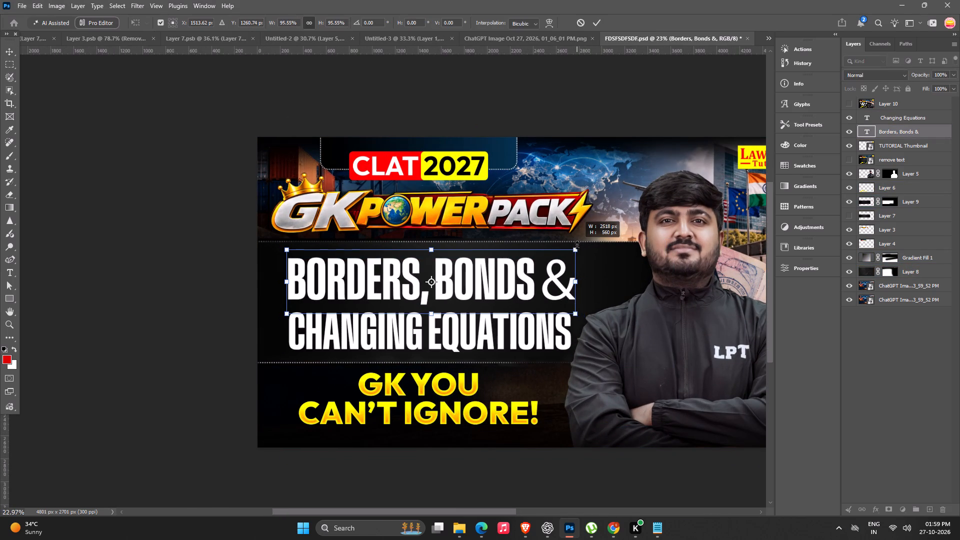
{"action": "left_click_drag", "start_coordinate": [577, 245], "coordinate": [566, 245], "text": "alt"}
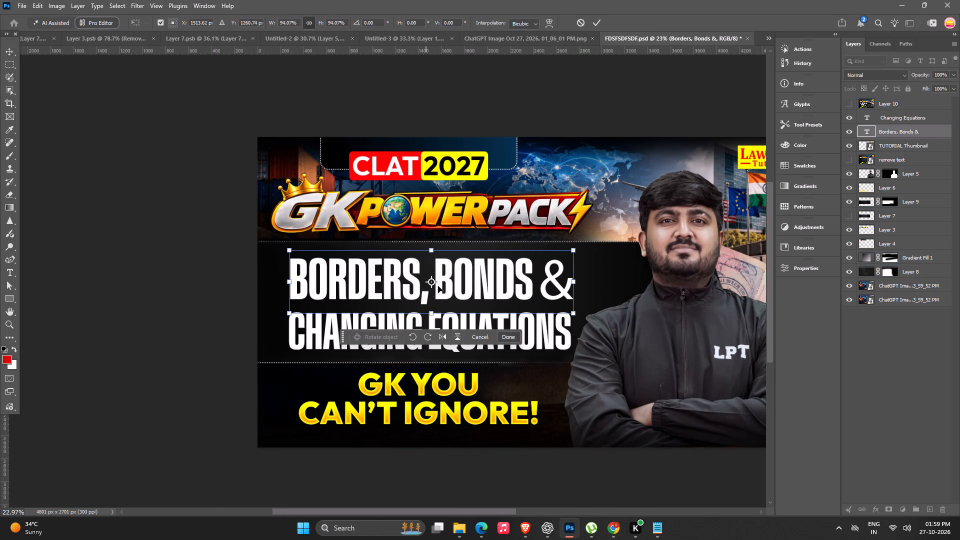
{"action": "left_click", "coordinate": [447, 277]}
{"action": "key", "text": "Return"}
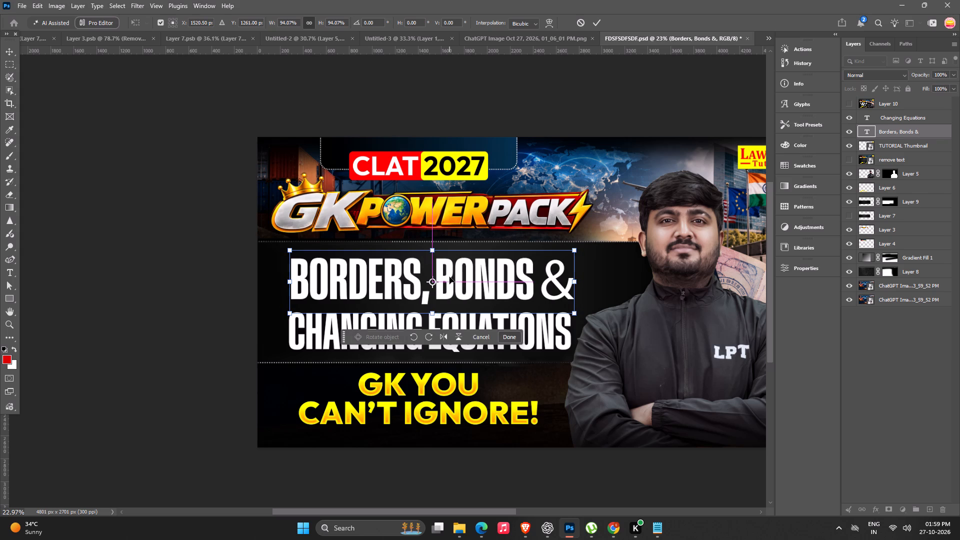
{"action": "left_click", "coordinate": [173, 291]}
Enlarge the "Changing Equations" line to about 107% and reposition it beneath "Borders, Bonds &".
{"action": "left_click_drag", "start_coordinate": [445, 338], "coordinate": [438, 337]}
{"action": "left_click_drag", "start_coordinate": [564, 304], "coordinate": [575, 305], "text": "alt"}
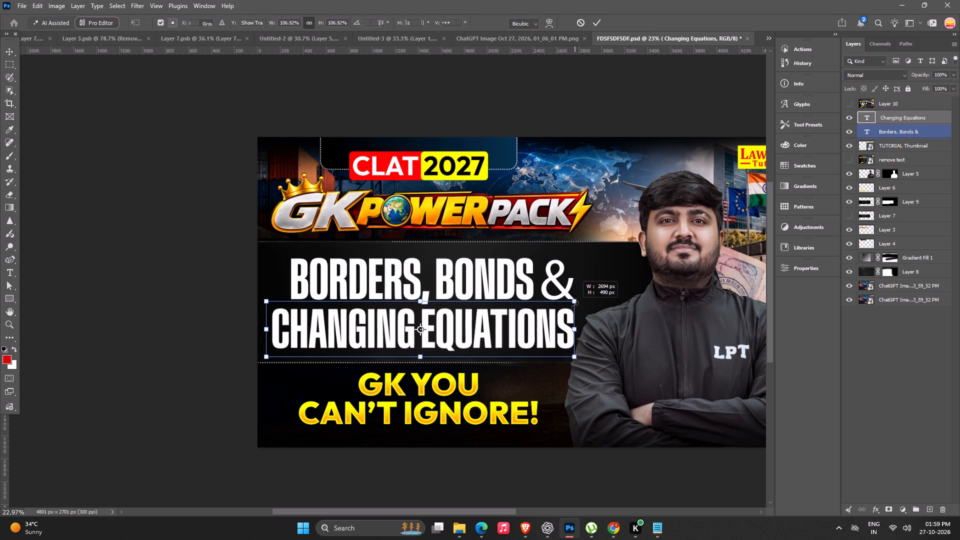
{"action": "left_click_drag", "start_coordinate": [575, 305], "coordinate": [574, 305], "text": "alt"}
{"action": "left_click_drag", "start_coordinate": [525, 327], "coordinate": [530, 326]}
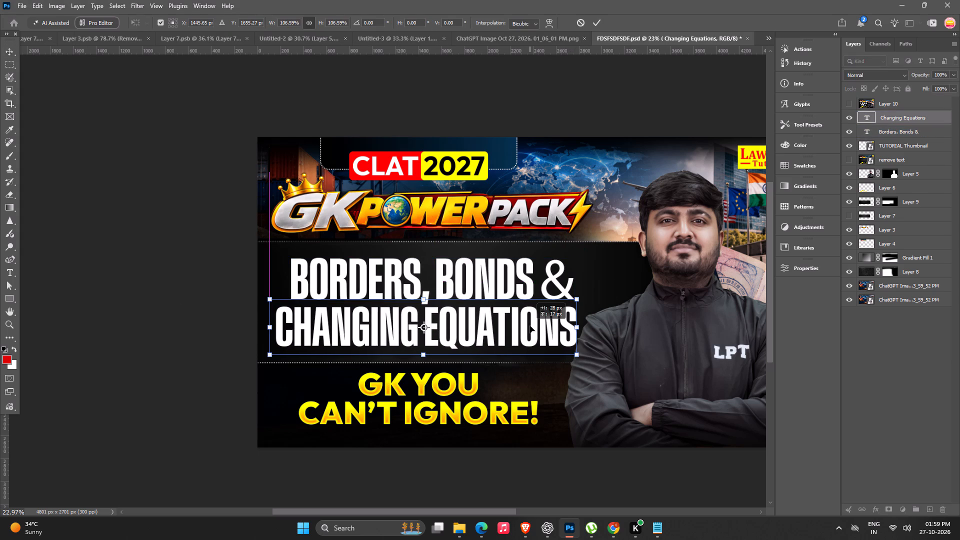
{"action": "left_click_drag", "start_coordinate": [530, 326], "coordinate": [533, 327]}
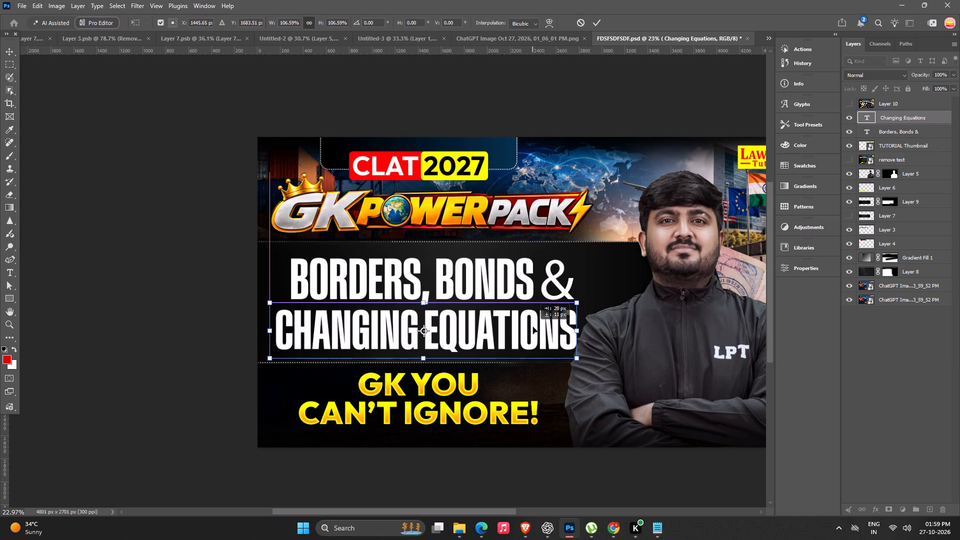
{"action": "left_click_drag", "start_coordinate": [533, 327], "coordinate": [535, 327]}
{"action": "key", "text": "Return"}
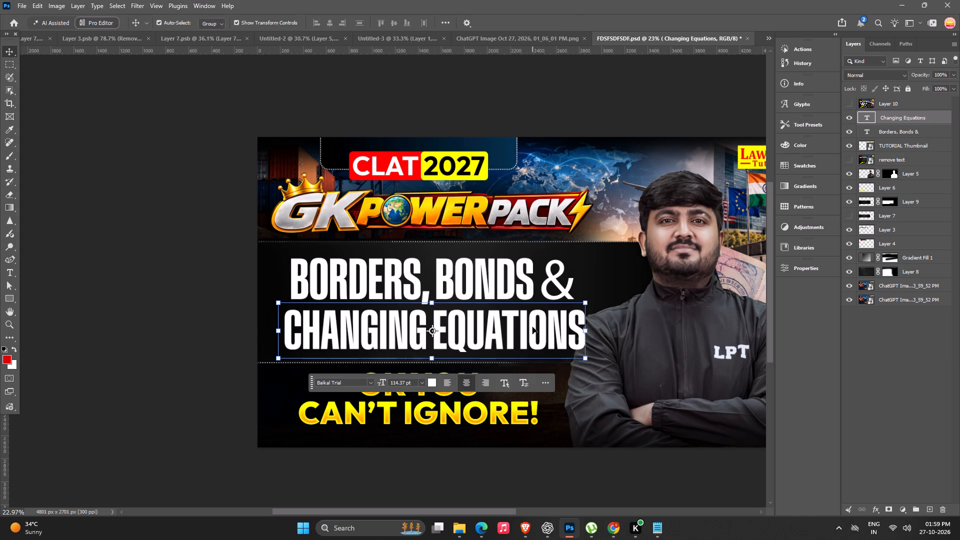
Nudge the enlarged "Changing Equations" line left to balance it under "Borders, Bonds &".
{"action": "key", "text": "Left"}
{"action": "key", "text": "Left"}
{"action": "key", "text": "Left"}
{"action": "key", "text": "Left"}
{"action": "key", "text": "Left"}
{"action": "key", "text": "Left"}
{"action": "key", "text": "Left"}
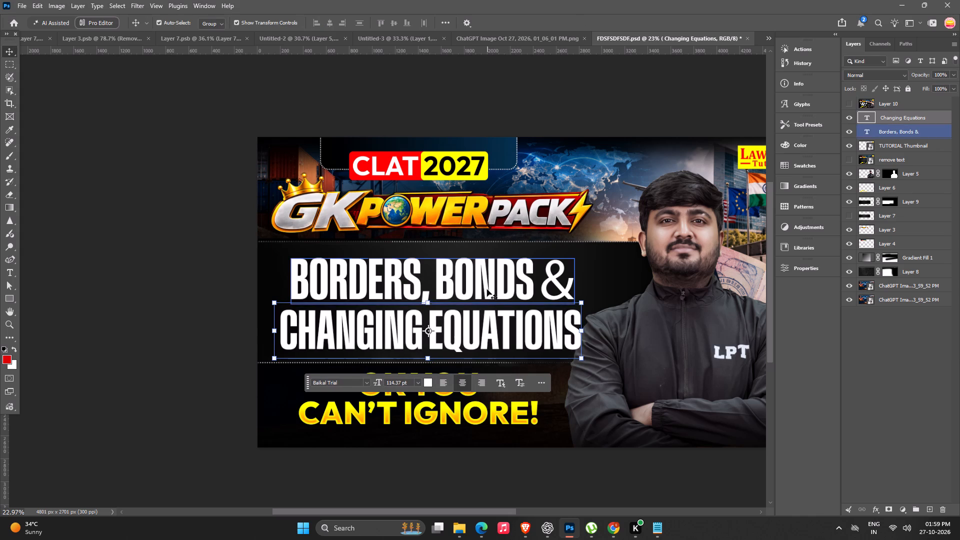
{"action": "key", "text": "Left"}
{"action": "key", "text": "Left"}
{"action": "key", "text": "Left"}
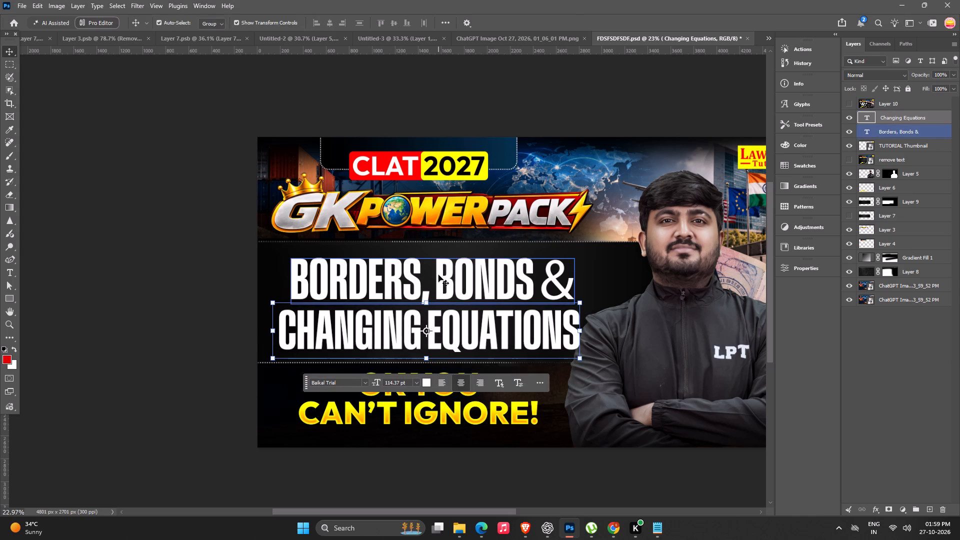
Scale both headline lines, "Borders, Bonds &" and "Changing Equations", together to about 97%, nudge them slightly up, and deselect them.
{"action": "left_click", "coordinate": [438, 275], "text": "shift"}
{"action": "left_click_drag", "start_coordinate": [579, 258], "coordinate": [578, 258], "text": "alt"}
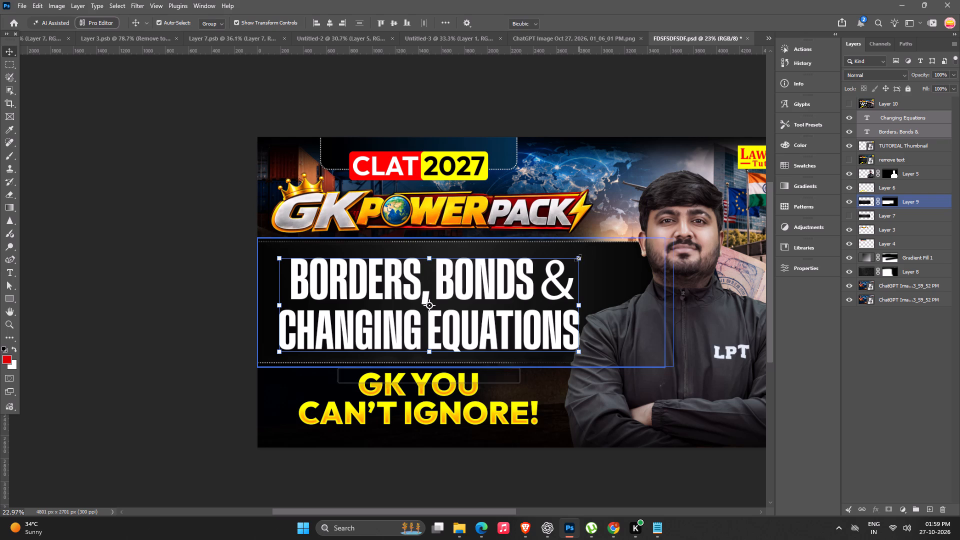
{"action": "left_click_drag", "start_coordinate": [578, 258], "coordinate": [573, 256], "text": "alt"}
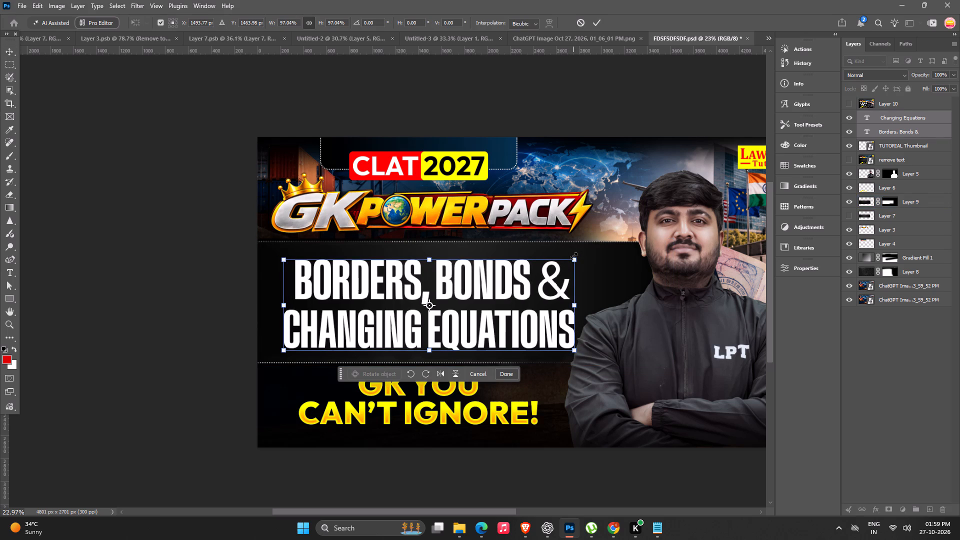
{"action": "key", "text": "Up"}
{"action": "key", "text": "Up"}
{"action": "key", "text": "Return"}
{"action": "right_click", "coordinate": [572, 255]}
{"action": "scroll", "coordinate": [500, 202], "scroll_direction": "down", "scroll_amount": 8, "text": "alt"}
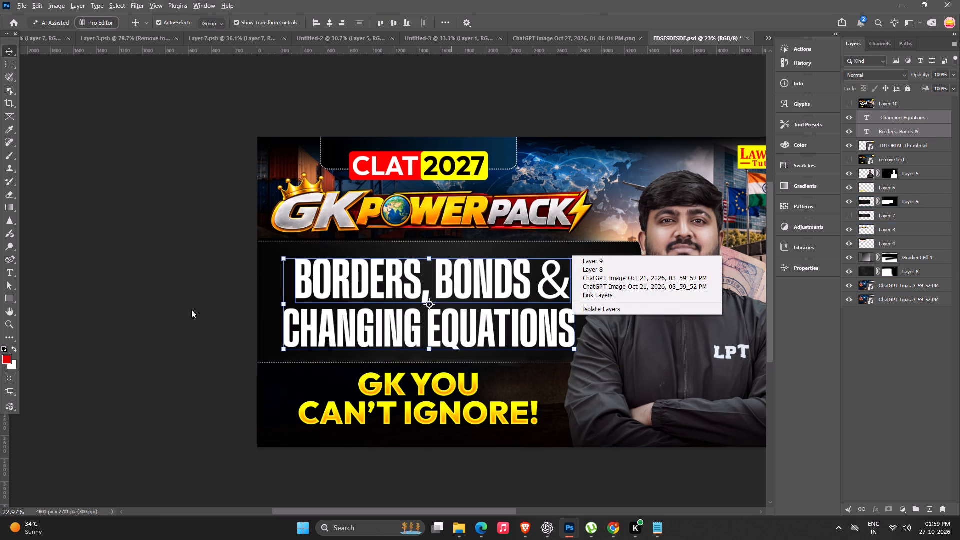
{"action": "left_click", "coordinate": [94, 310]}
{"action": "scroll", "coordinate": [155, 303], "scroll_direction": "down", "scroll_amount": 8, "text": "alt"}
{"action": "left_click", "coordinate": [199, 339]}
Nudge the "Borders, Bonds &" line slightly up above "Changing Equations".
{"action": "key", "text": "space"}
{"action": "left_click_drag", "start_coordinate": [222, 369], "coordinate": [213, 377]}
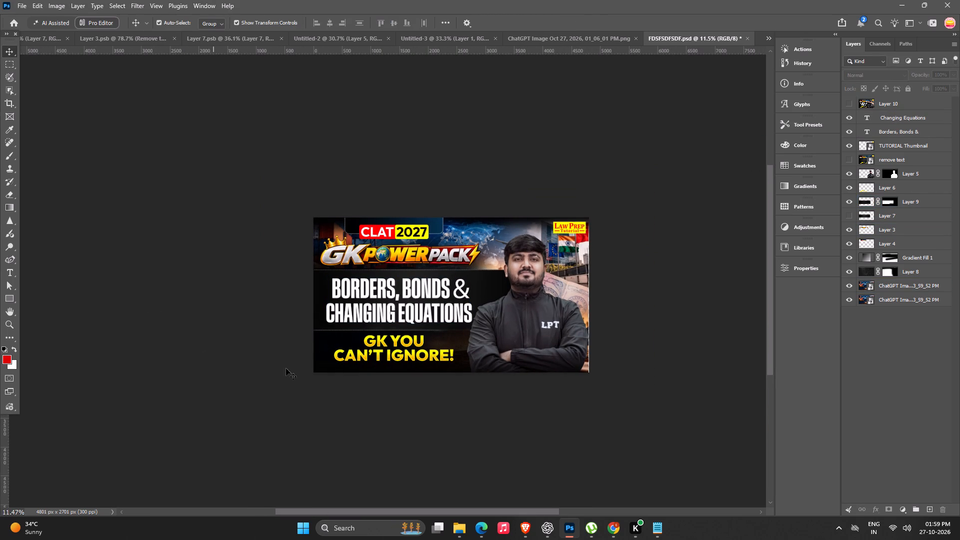
{"action": "scroll", "coordinate": [398, 425], "scroll_direction": "up", "scroll_amount": 4, "text": "alt"}
{"action": "key", "text": "space"}
{"action": "key", "text": "space"}
{"action": "key", "text": "space"}
{"action": "key", "text": "space"}
{"action": "key", "text": "space"}
{"action": "key", "text": "space"}
{"action": "key", "text": "space"}
{"action": "key", "text": "space"}
{"action": "key", "text": "space"}
{"action": "key", "text": "space"}
{"action": "key", "text": "space"}
{"action": "key", "text": "space"}
{"action": "key", "text": "space"}
{"action": "key", "text": "space"}
{"action": "key", "text": "space"}
{"action": "key", "text": "space"}
{"action": "key", "text": "space"}
{"action": "key", "text": "space"}
{"action": "left_click_drag", "start_coordinate": [398, 426], "coordinate": [367, 406]}
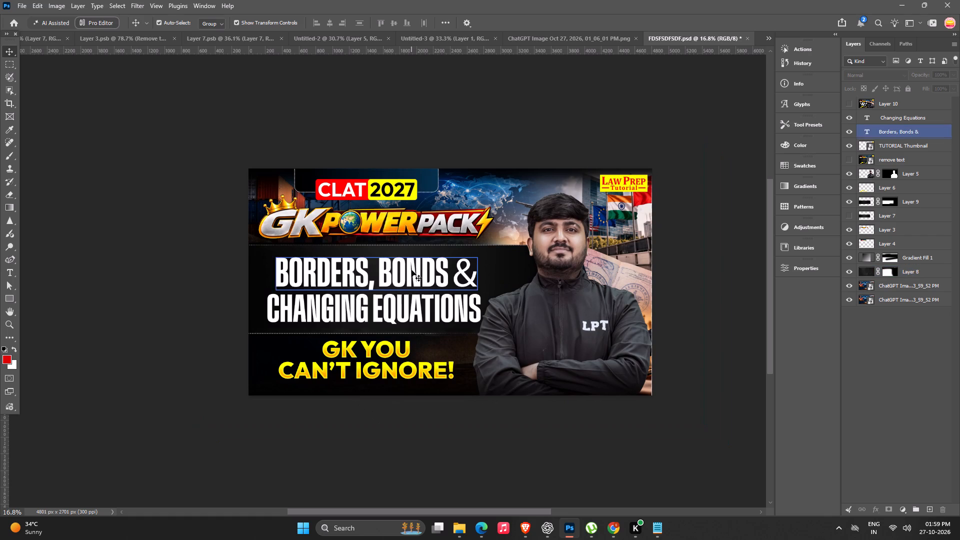
{"action": "left_click", "coordinate": [411, 270]}
{"action": "key", "text": "Up"}
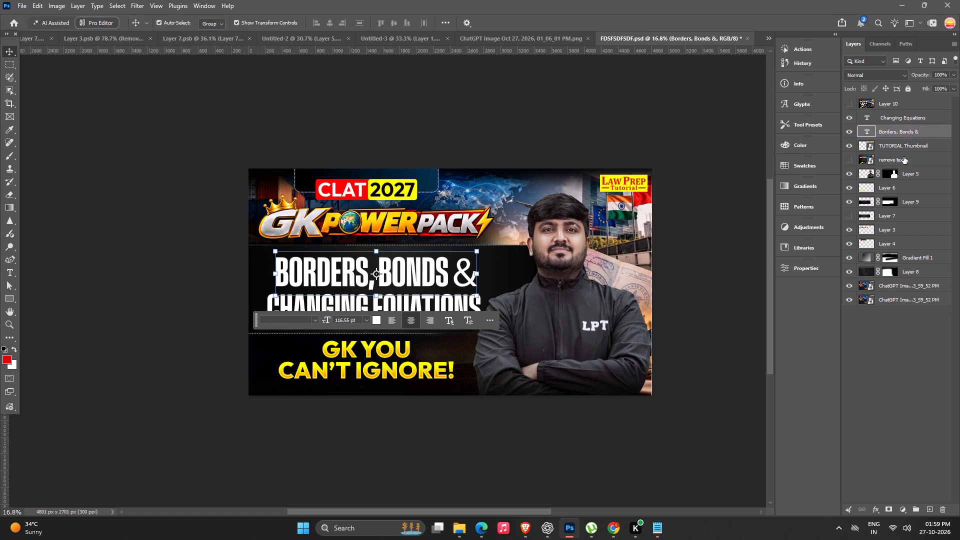
Stamp all visible layers into a new merged layer directly above the "Changing Equations" text layer.
{"action": "left_click", "coordinate": [925, 119]}
{"action": "key", "text": "ctrl+alt+shift+e"}
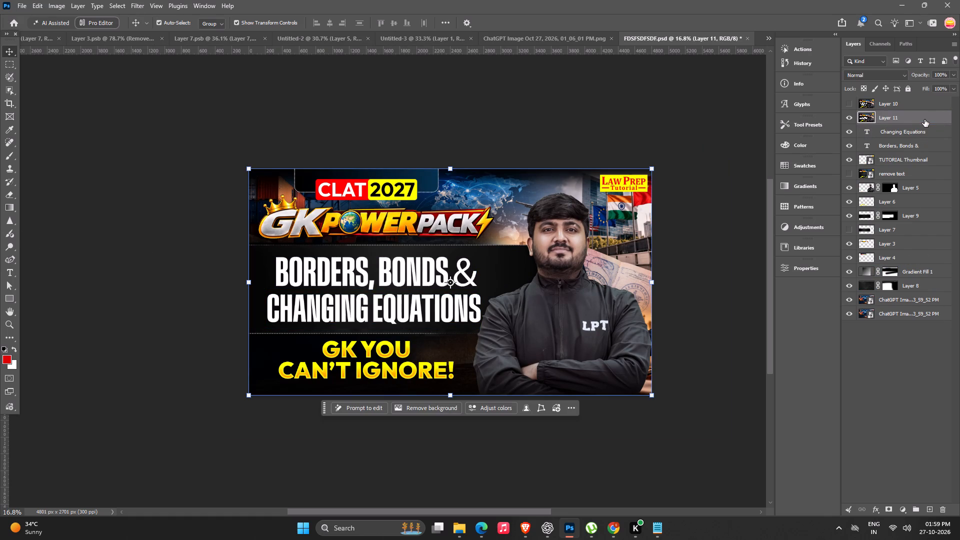
Apply the Camera Raw Filter to the merged layer with a slight increase in contrast.
{"action": "key", "text": "ctrl+shift+a"}
{"action": "scroll", "coordinate": [544, 295], "scroll_direction": "down", "scroll_amount": 8, "text": "alt"}
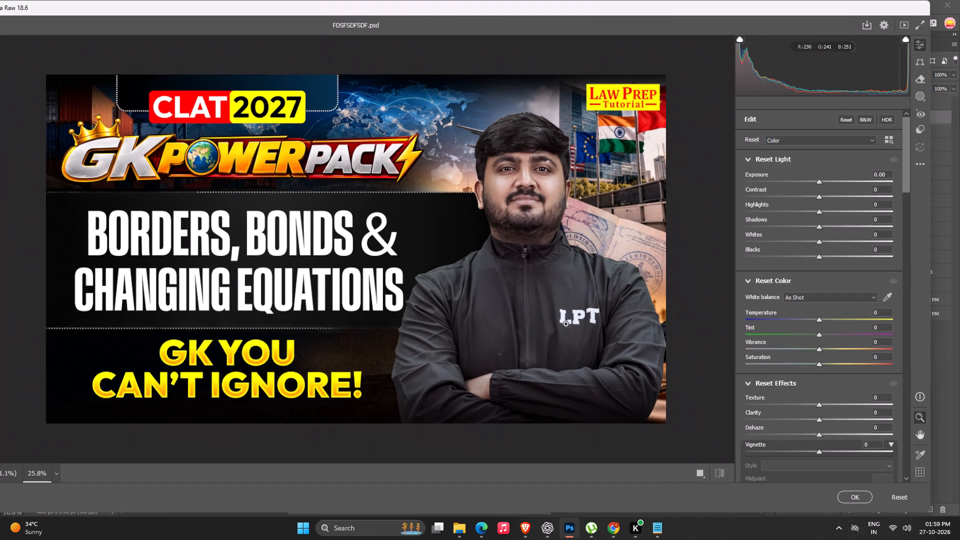
{"action": "scroll", "coordinate": [566, 324], "scroll_direction": "down", "scroll_amount": 4, "text": "alt"}
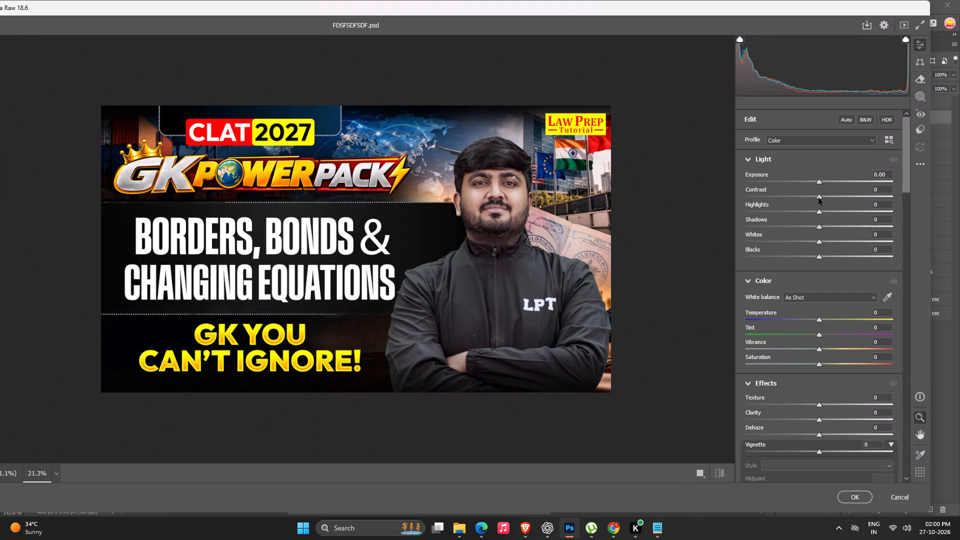
{"action": "left_click_drag", "start_coordinate": [818, 197], "coordinate": [828, 197]}
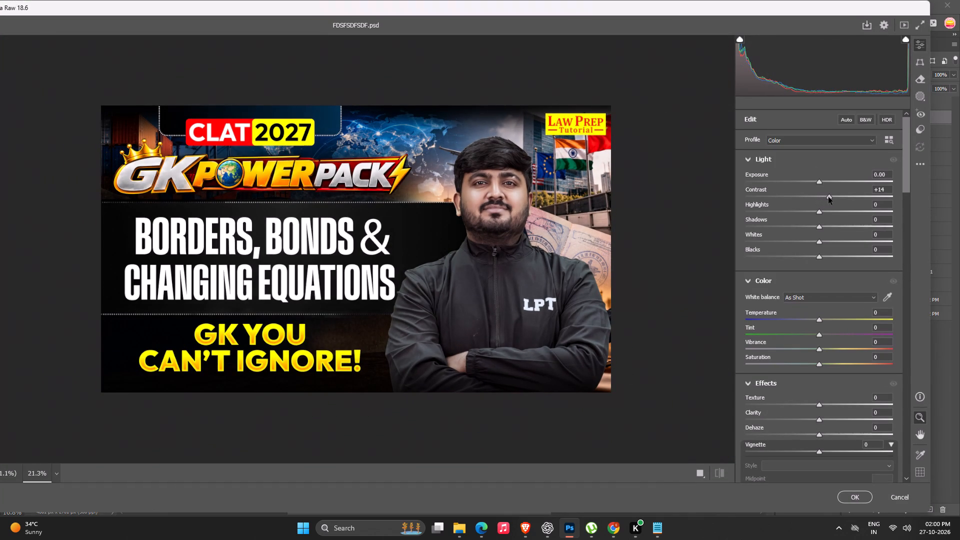
{"action": "left_click_drag", "start_coordinate": [828, 197], "coordinate": [825, 197]}
{"action": "key", "text": "Return"}
Select the entire canvas and copy the merged thumbnail image to the clipboard.
{"action": "key", "text": "space"}
{"action": "key", "text": "space"}
{"action": "key", "text": "space"}
{"action": "key", "text": "space"}
{"action": "key", "text": "space"}
{"action": "key", "text": "space"}
{"action": "key", "text": "space"}
{"action": "key", "text": "space"}
{"action": "key", "text": "space"}
{"action": "left_click_drag", "start_coordinate": [574, 300], "coordinate": [540, 308]}
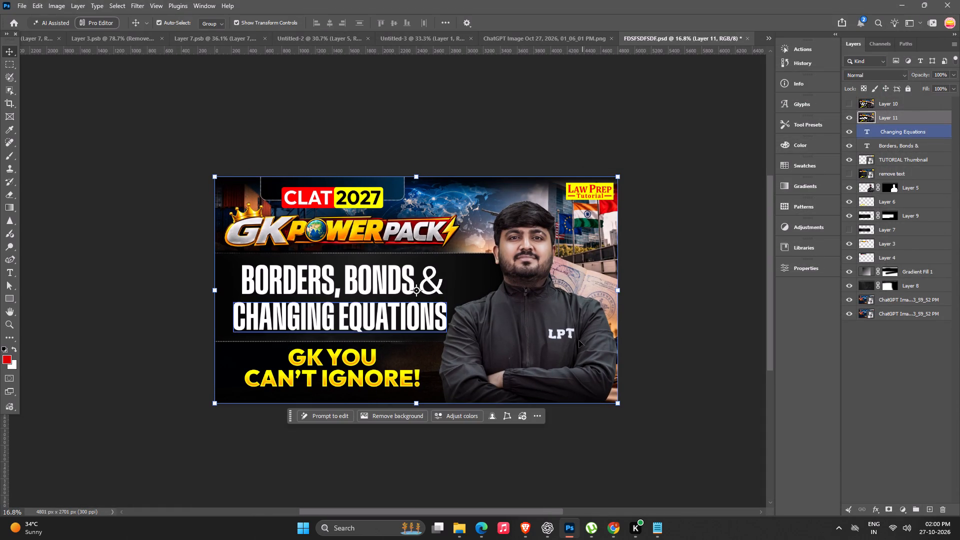
{"action": "key", "text": "ctrl+a"}
{"action": "key", "text": "ctrl+shift+c"}
Switch to the Chrome browser window.
{"action": "left_click", "coordinate": [622, 533]}
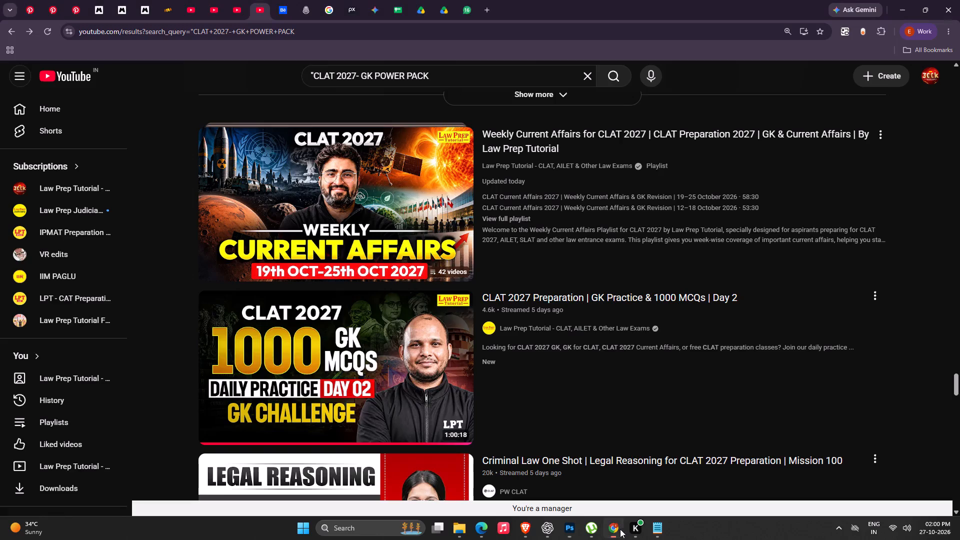
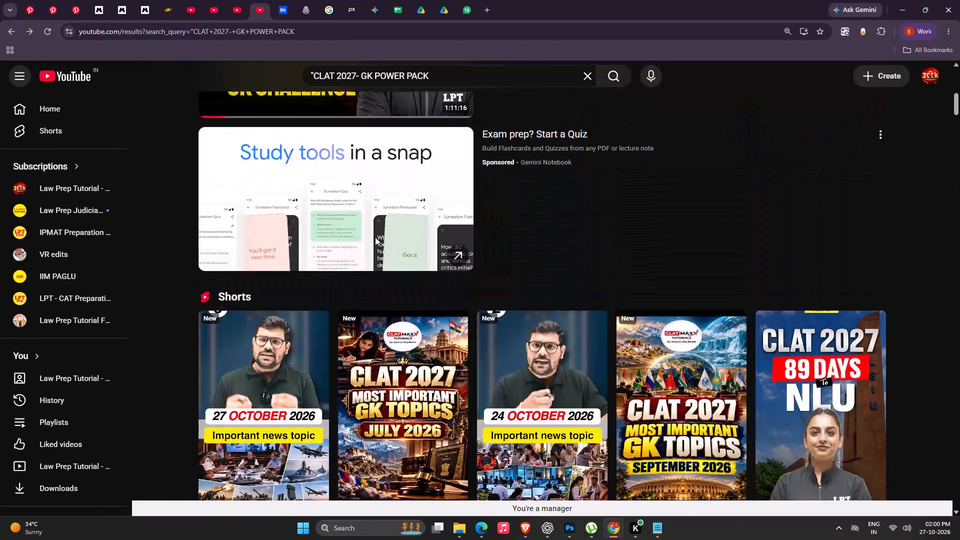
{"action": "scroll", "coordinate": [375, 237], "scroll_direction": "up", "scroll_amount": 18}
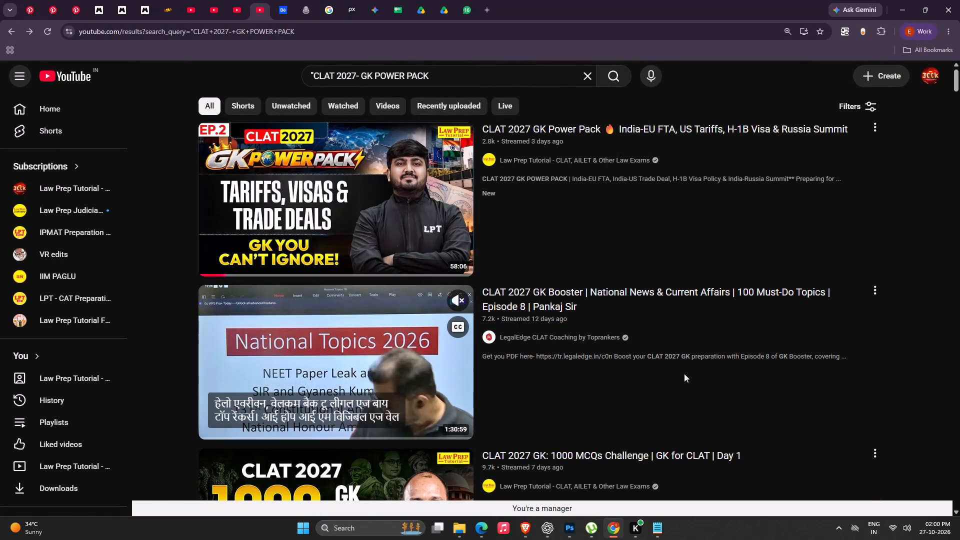
Compare the thumbnail with the YouTube reference, and copy the whole canvas in Photoshop as a merged image to the clipboard.
{"action": "key", "text": "alt+Tab"}
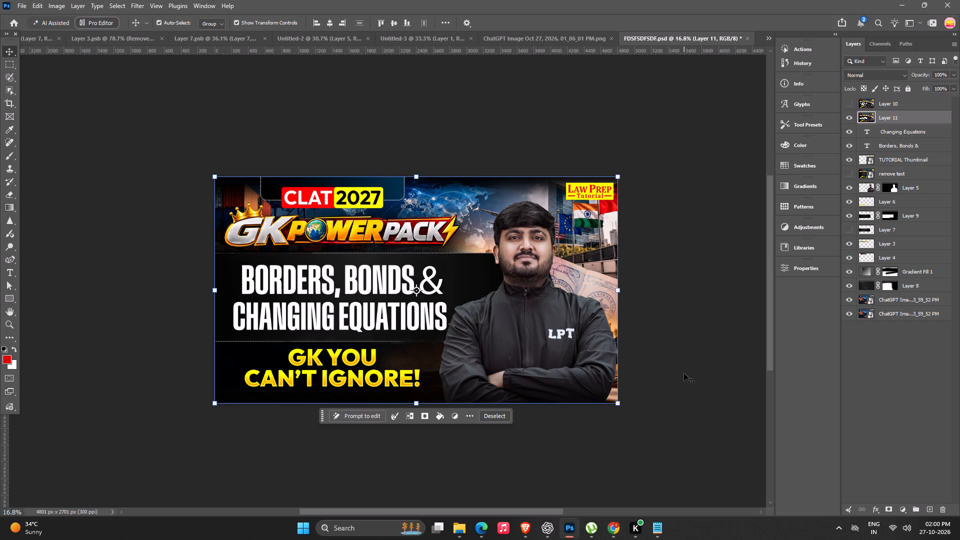
{"action": "key", "text": "alt+Tab"}
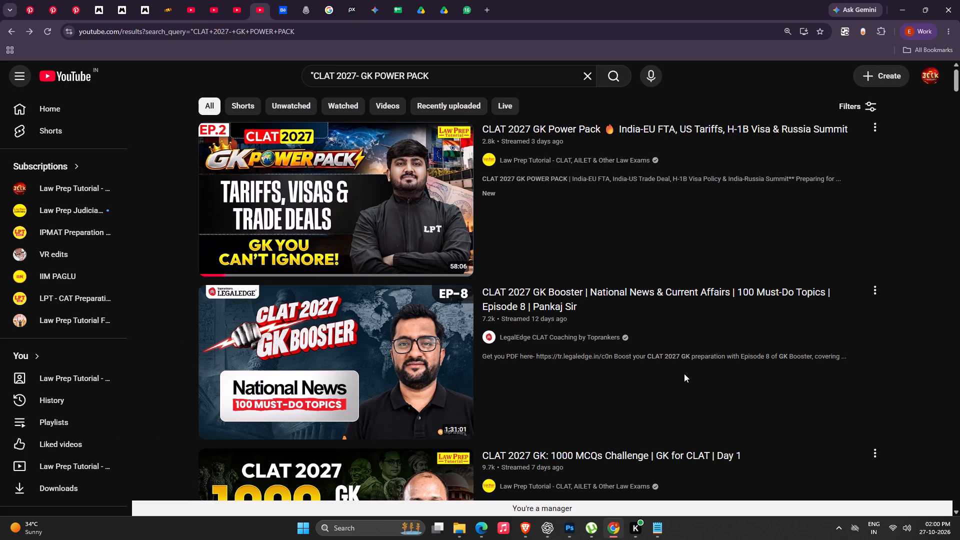
{"action": "key", "text": "alt+Tab"}
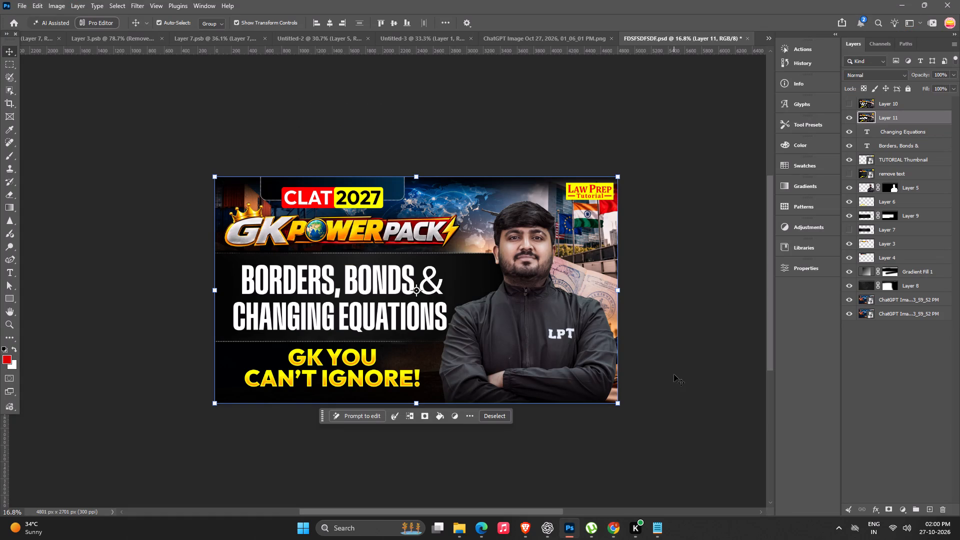
{"action": "key", "text": "ctrl+a"}
{"action": "key", "text": "ctrl+shift+c"}
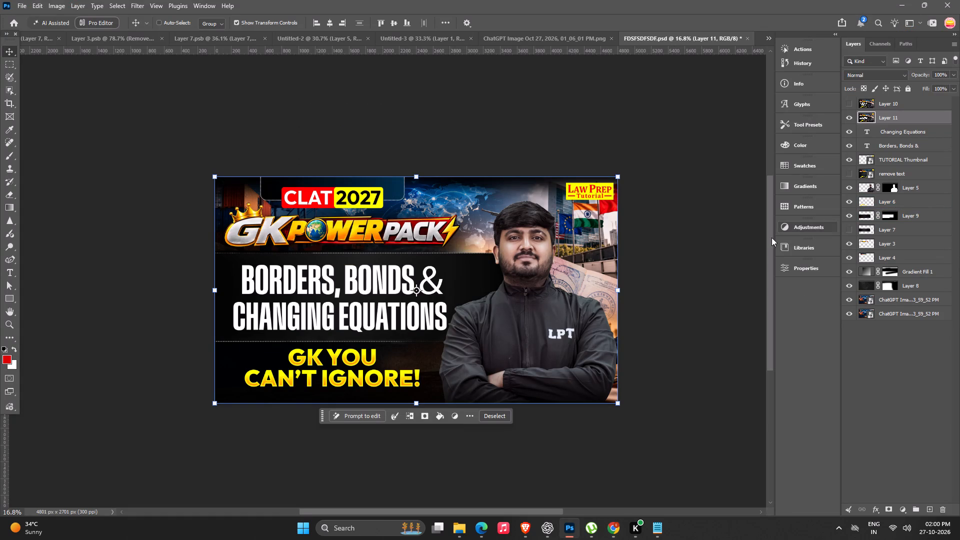
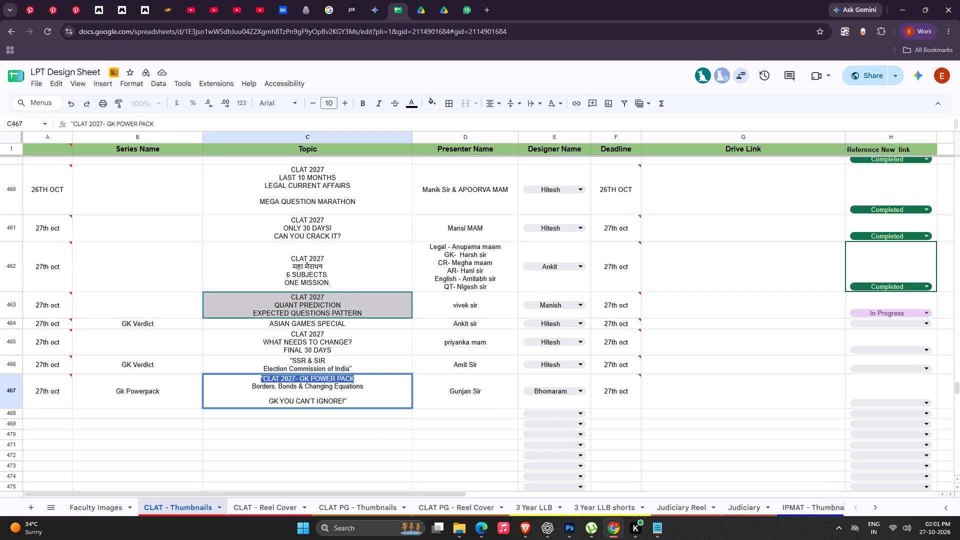
Look through the 26th and 27th October entries in the CLAT - Thumbnails sheet, down to the Gk Powerpack row.
{"action": "left_click", "coordinate": [555, 291]}
{"action": "scroll", "coordinate": [554, 291], "scroll_direction": "up", "scroll_amount": 4}
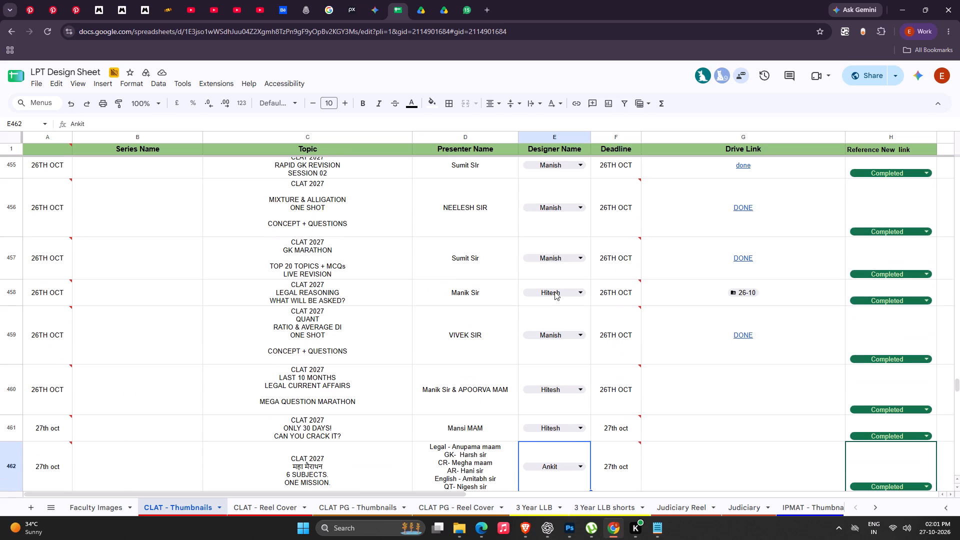
{"action": "scroll", "coordinate": [554, 291], "scroll_direction": "down", "scroll_amount": 7}
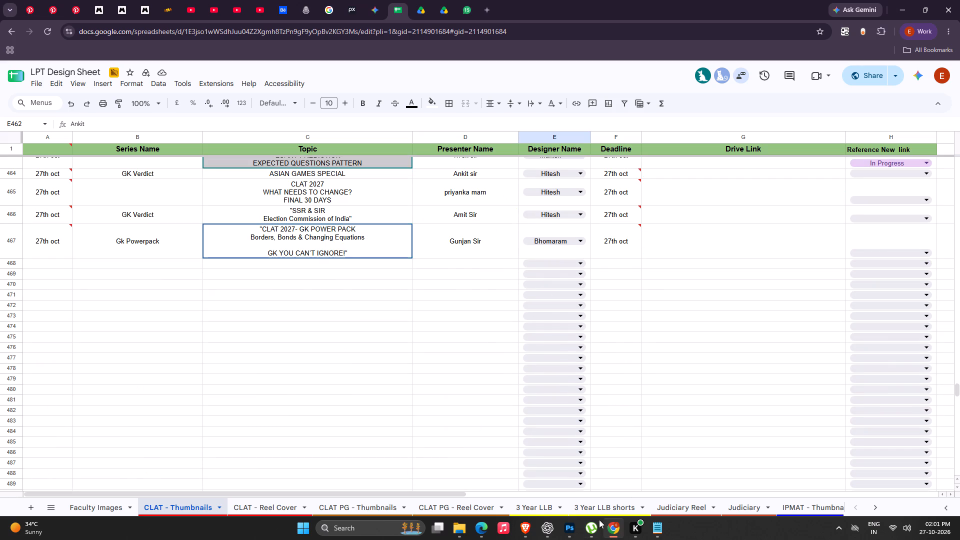
Switch back to the GK Powerpack thumbnail document in Photoshop.
{"action": "left_click", "coordinate": [562, 526]}
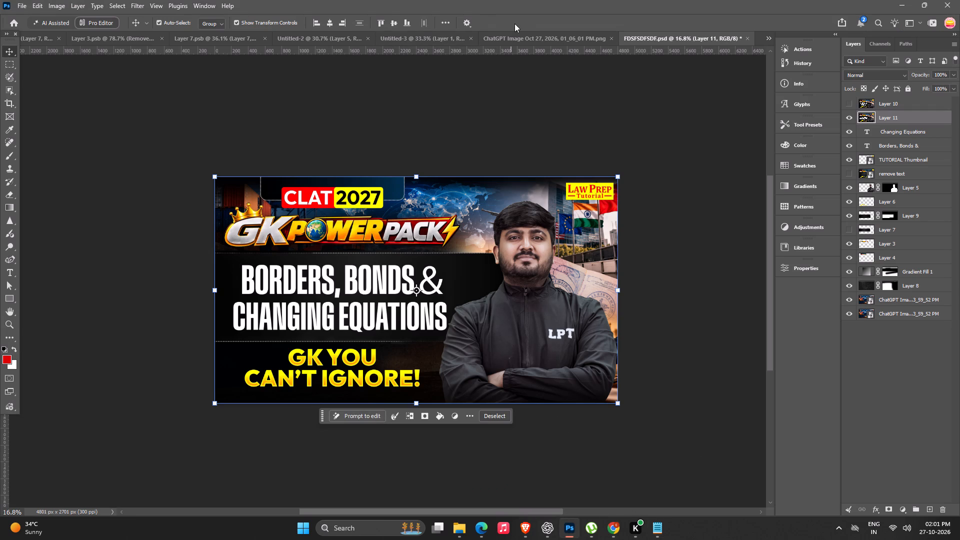
Close the ChatGPT Image document showing the purple CLAT 2027 last-date reel.
{"action": "left_click", "coordinate": [519, 37]}
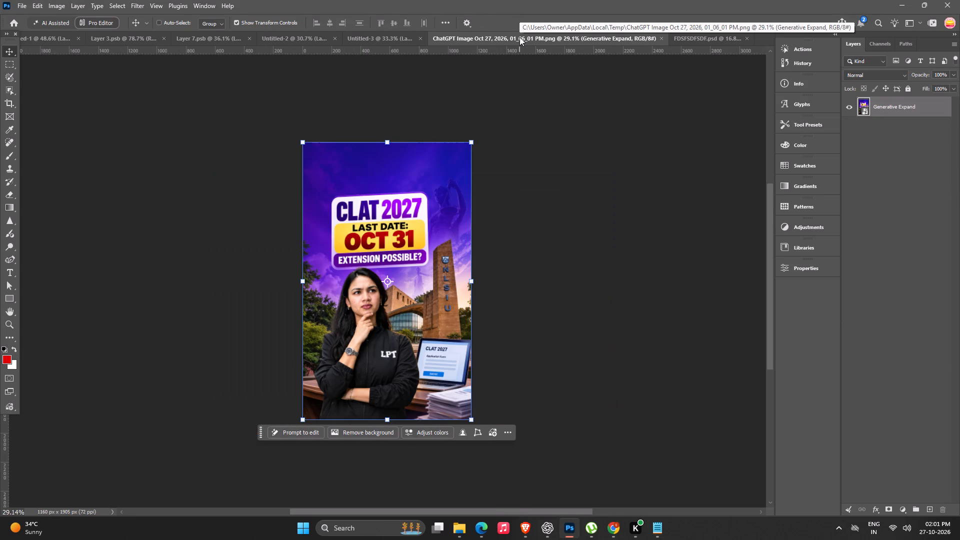
{"action": "key", "text": "ctrl+w"}
Close the Untitled-2 document without saving it.
{"action": "left_click", "coordinate": [464, 34]}
{"action": "key", "text": "space"}
{"action": "key", "text": "space"}
{"action": "key", "text": "space"}
{"action": "left_click_drag", "start_coordinate": [409, 191], "coordinate": [441, 213]}
{"action": "key", "text": "ctrl+w"}
{"action": "left_click", "coordinate": [458, 194]}
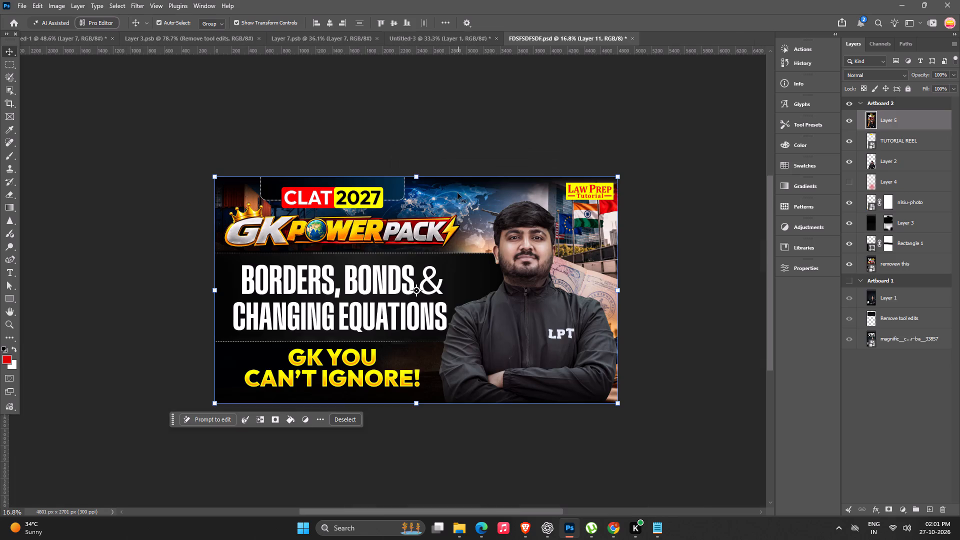
Save the Untitled-3 CLAT 2027 last-date reel as "1 r.psd" in the OCT-2026 27-10 folder and close it.
{"action": "left_click", "coordinate": [426, 38]}
{"action": "key", "text": "space"}
{"action": "key", "text": "space"}
{"action": "key", "text": "space"}
{"action": "left_click_drag", "start_coordinate": [368, 193], "coordinate": [396, 225]}
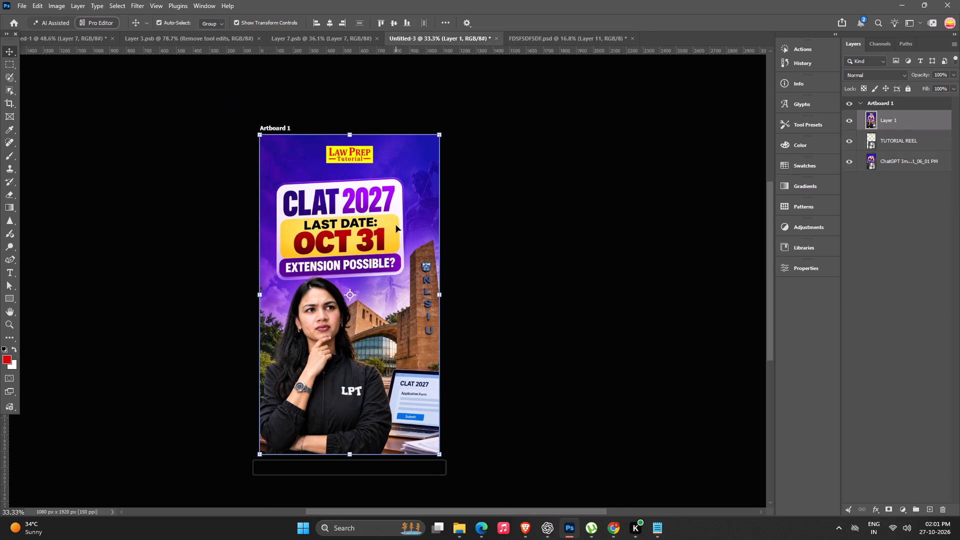
{"action": "key", "text": "ctrl+s"}
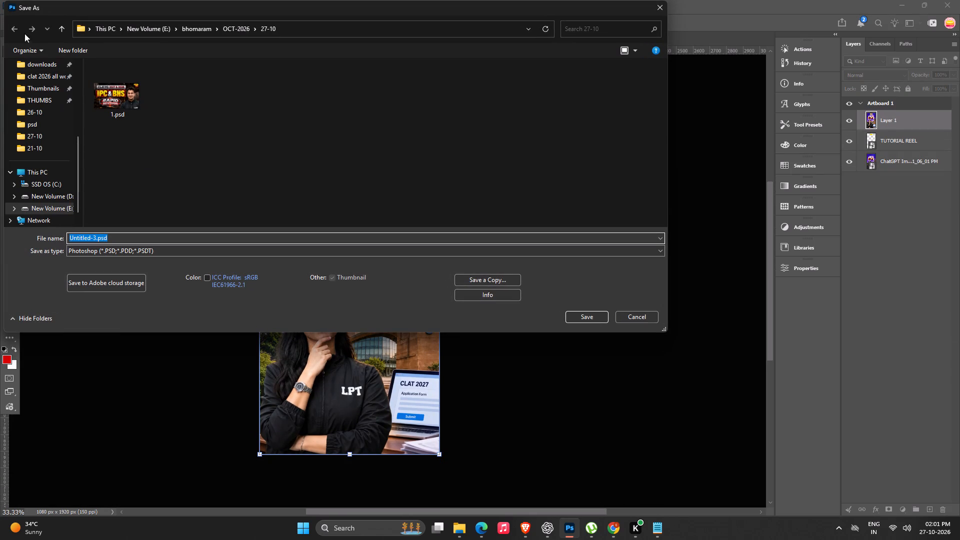
{"action": "left_click", "coordinate": [58, 30]}
{"action": "scroll", "coordinate": [134, 156], "scroll_direction": "down", "scroll_amount": 8}
{"action": "left_click", "coordinate": [120, 217]}
{"action": "left_click", "coordinate": [120, 217]}
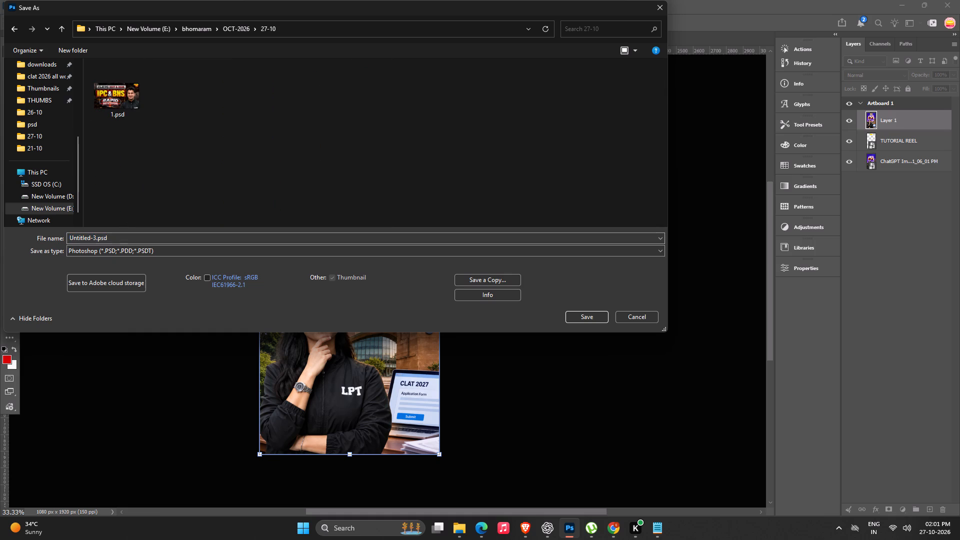
{"action": "left_click", "coordinate": [91, 235]}
{"action": "left_click_drag", "start_coordinate": [95, 235], "coordinate": [48, 248]}
{"action": "key", "text": "BackSpace"}
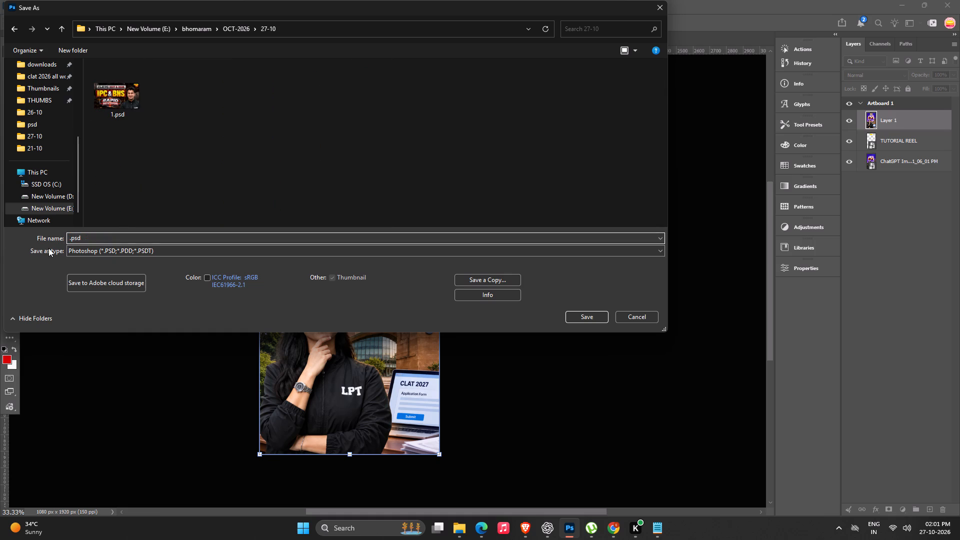
{"action": "key", "text": "1"}
{"action": "key", "text": "space"}
{"action": "type", "text": "r"}
{"action": "key", "text": "Return"}
{"action": "key", "text": "ctrl+w"}
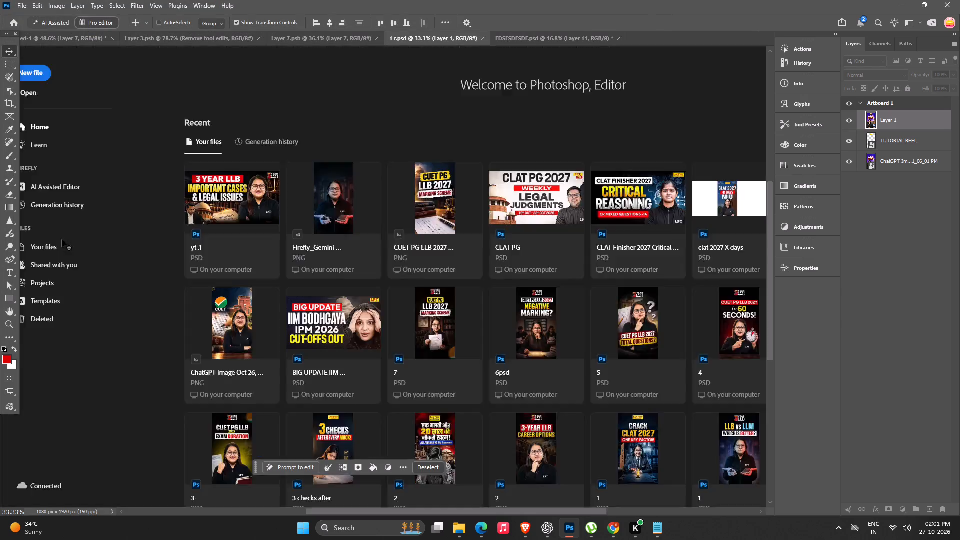
Check the Layer 7.psb thumbnail contents and close that document.
{"action": "left_click", "coordinate": [303, 40]}
{"action": "key", "text": "space"}
{"action": "key", "text": "space"}
{"action": "key", "text": "space"}
{"action": "key", "text": "space"}
{"action": "key", "text": "space"}
{"action": "key", "text": "space"}
{"action": "key", "text": "space"}
{"action": "key", "text": "space"}
{"action": "key", "text": "space"}
{"action": "key", "text": "space"}
{"action": "left_click_drag", "start_coordinate": [334, 210], "coordinate": [346, 221]}
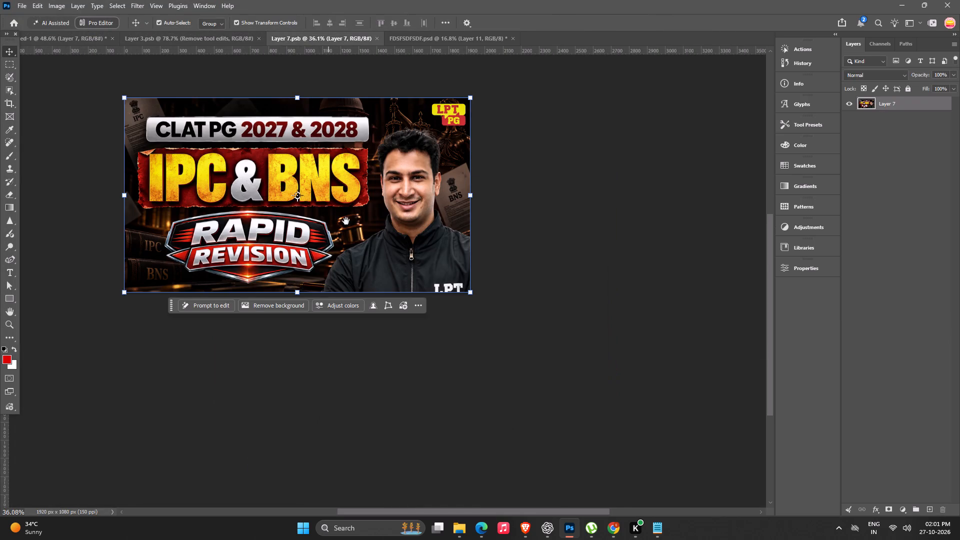
{"action": "left_click_drag", "start_coordinate": [346, 221], "coordinate": [388, 256]}
{"action": "key", "text": "ctrl+w"}
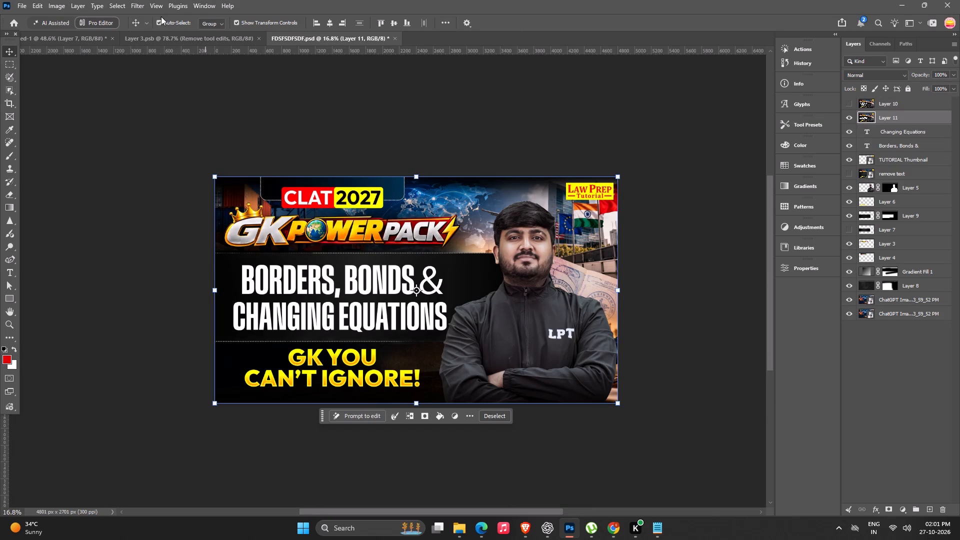
Close the Layer 3.psb document with the cut-out presenter portrait.
{"action": "left_click", "coordinate": [186, 40]}
{"action": "key", "text": "space"}
{"action": "left_click_drag", "start_coordinate": [332, 255], "coordinate": [348, 295]}
{"action": "key", "text": "ctrl+w"}
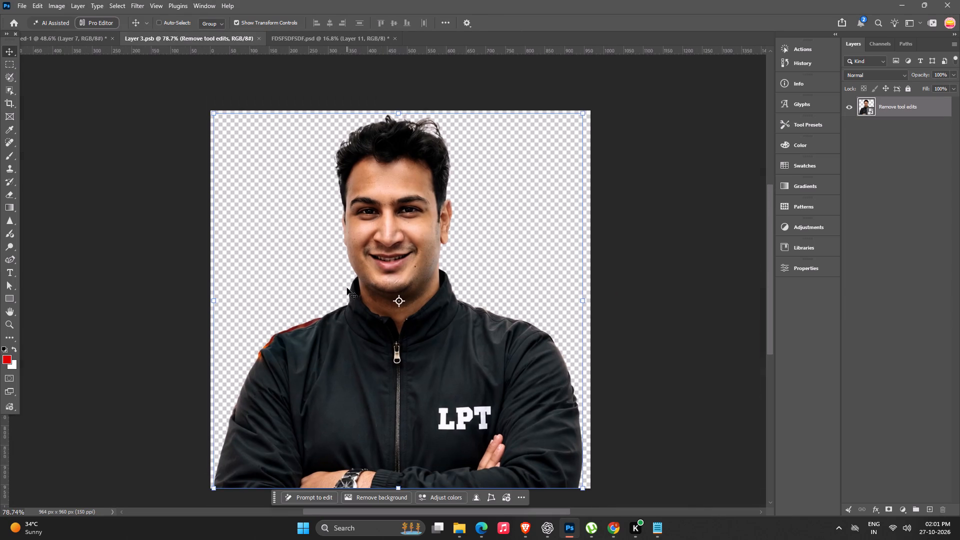
Save the Untitled-1 IPC & BNS Rapid Revision thumbnail as "2.psd" in the 27-10 folder and close it.
{"action": "left_click", "coordinate": [75, 35]}
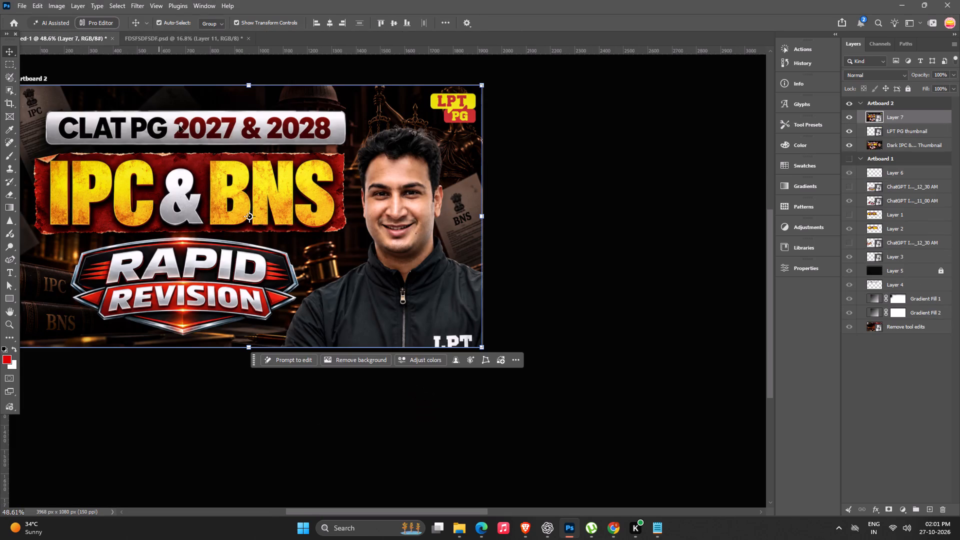
{"action": "key", "text": "space"}
{"action": "key", "text": "space"}
{"action": "key", "text": "space"}
{"action": "key", "text": "space"}
{"action": "key", "text": "space"}
{"action": "key", "text": "space"}
{"action": "key", "text": "space"}
{"action": "key", "text": "space"}
{"action": "key", "text": "space"}
{"action": "key", "text": "space"}
{"action": "key", "text": "space"}
{"action": "key", "text": "space"}
{"action": "key", "text": "space"}
{"action": "key", "text": "space"}
{"action": "key", "text": "space"}
{"action": "key", "text": "space"}
{"action": "left_click_drag", "start_coordinate": [199, 157], "coordinate": [363, 212]}
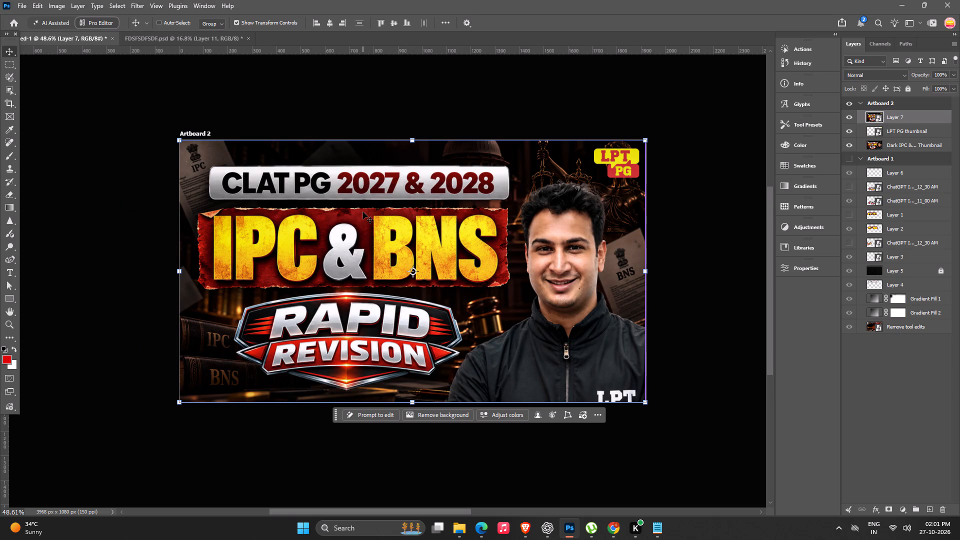
{"action": "scroll", "coordinate": [560, 241], "scroll_direction": "up", "scroll_amount": 9, "text": "alt"}
{"action": "scroll", "coordinate": [560, 241], "scroll_direction": "down", "scroll_amount": 12, "text": "alt"}
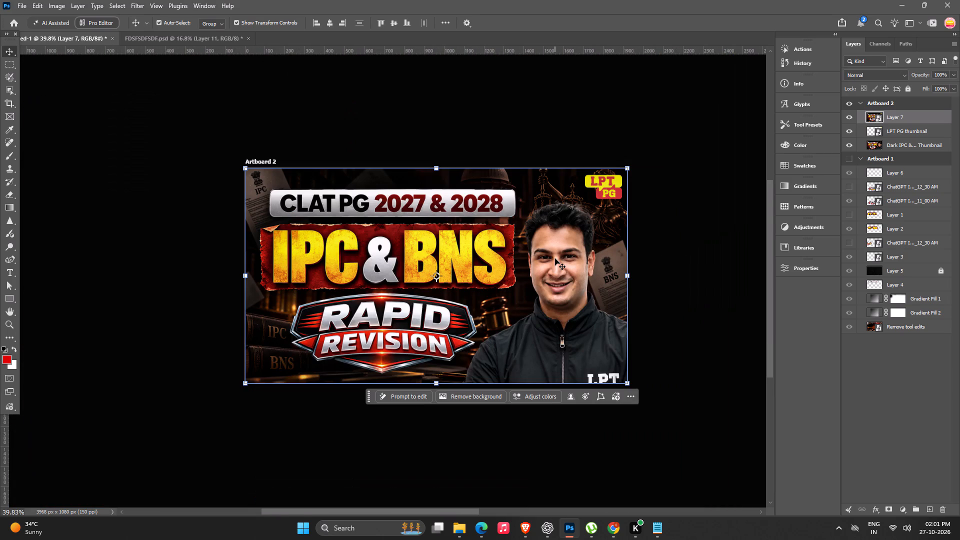
{"action": "key", "text": "ctrl+s"}
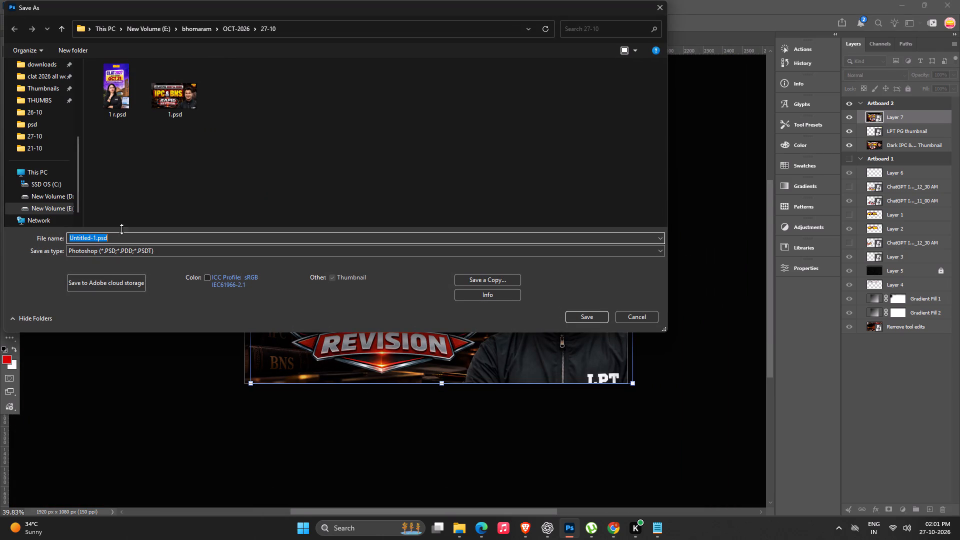
{"action": "left_click_drag", "start_coordinate": [95, 236], "coordinate": [38, 247]}
{"action": "key", "text": "BackSpace"}
{"action": "key", "text": "2"}
{"action": "key", "text": "Return"}
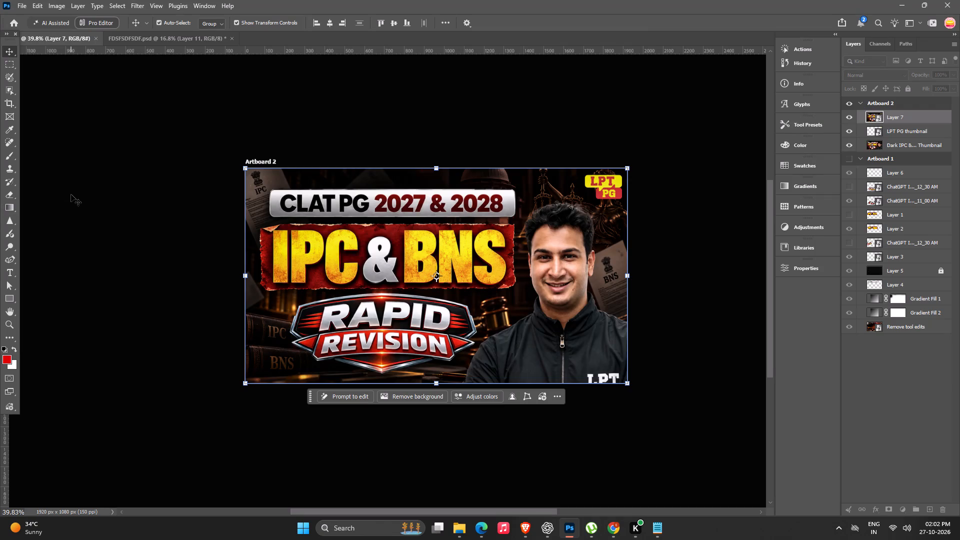
{"action": "key", "text": "ctrl+w"}
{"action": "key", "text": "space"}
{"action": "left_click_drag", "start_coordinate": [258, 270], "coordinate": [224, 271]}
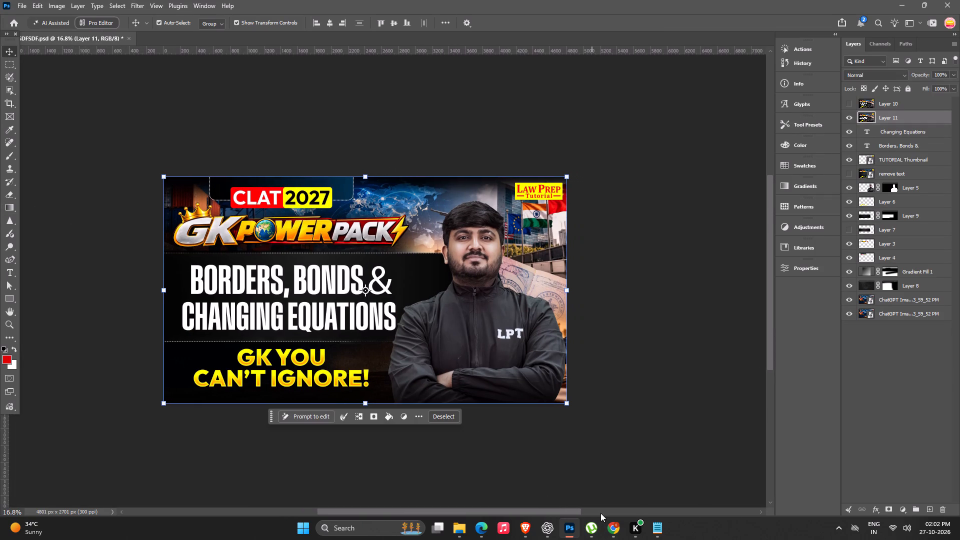
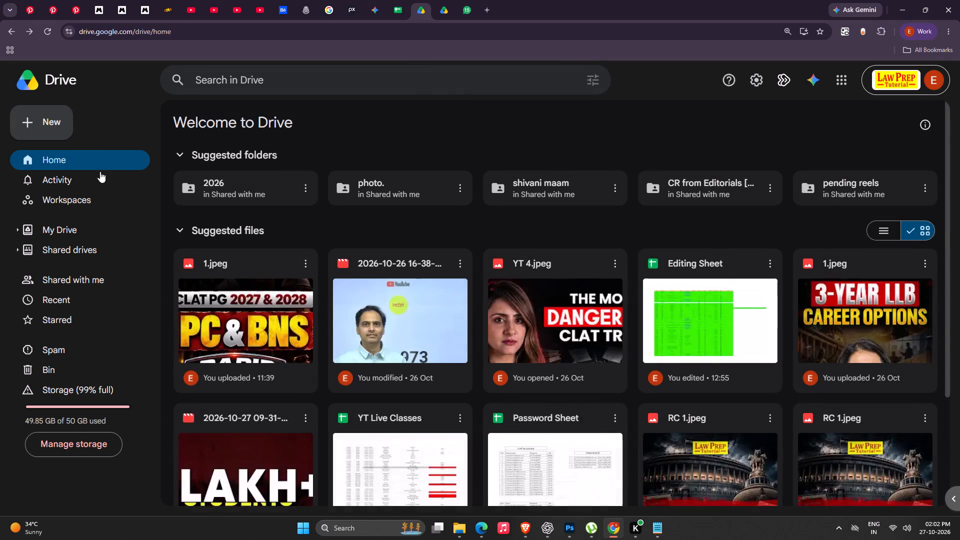
Create a folder named "27 Oct" in the shared Drive path 2026 > CLAT PG > SHORTS > Oct.
{"action": "double_click", "coordinate": [228, 201]}
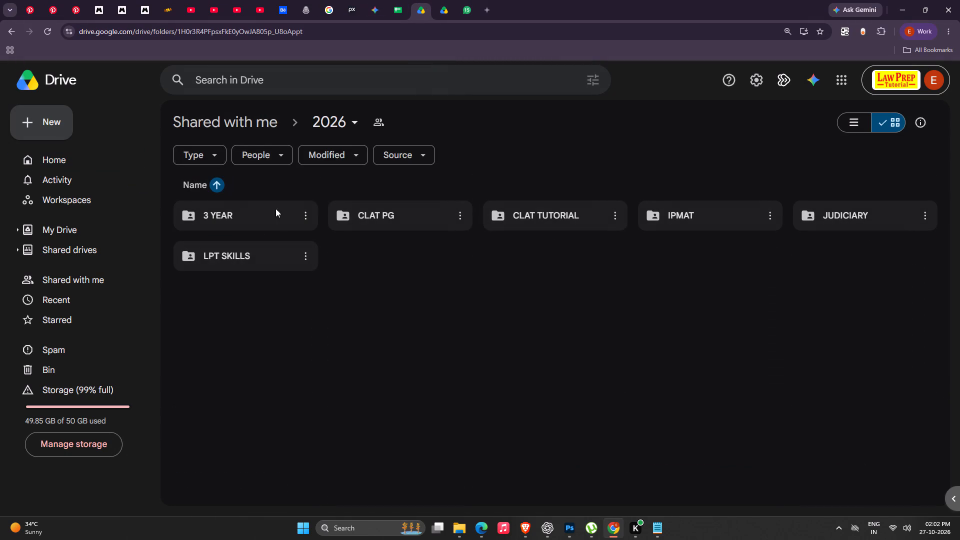
{"action": "double_click", "coordinate": [372, 210]}
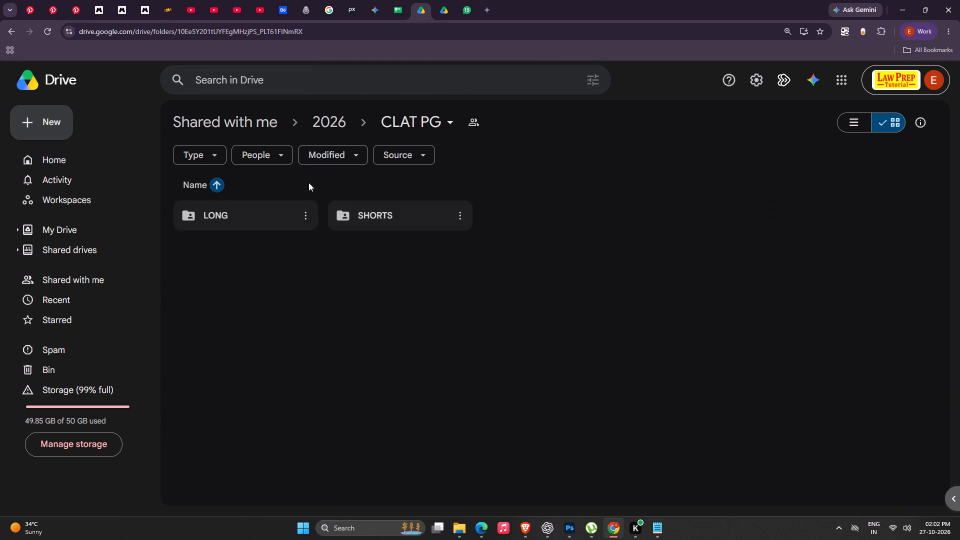
{"action": "double_click", "coordinate": [401, 214]}
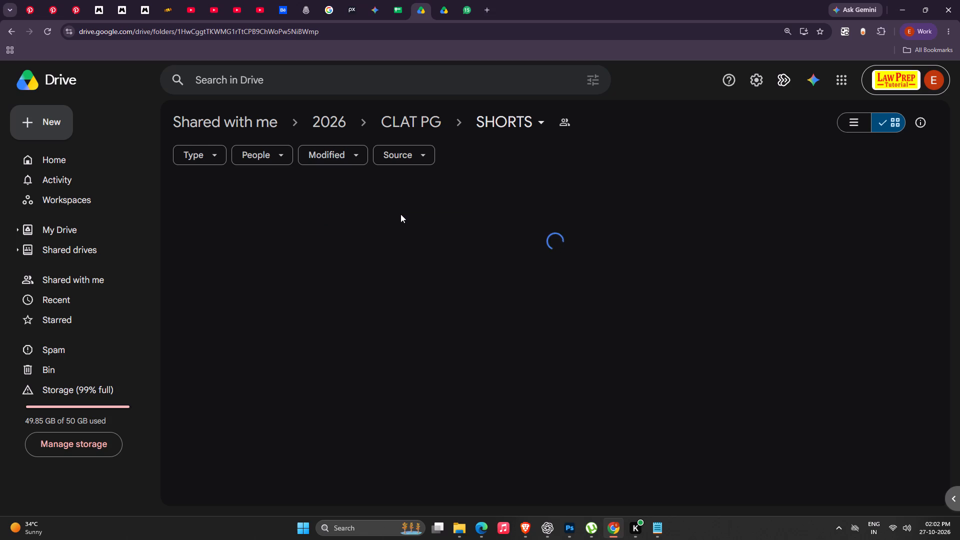
{"action": "double_click", "coordinate": [227, 213]}
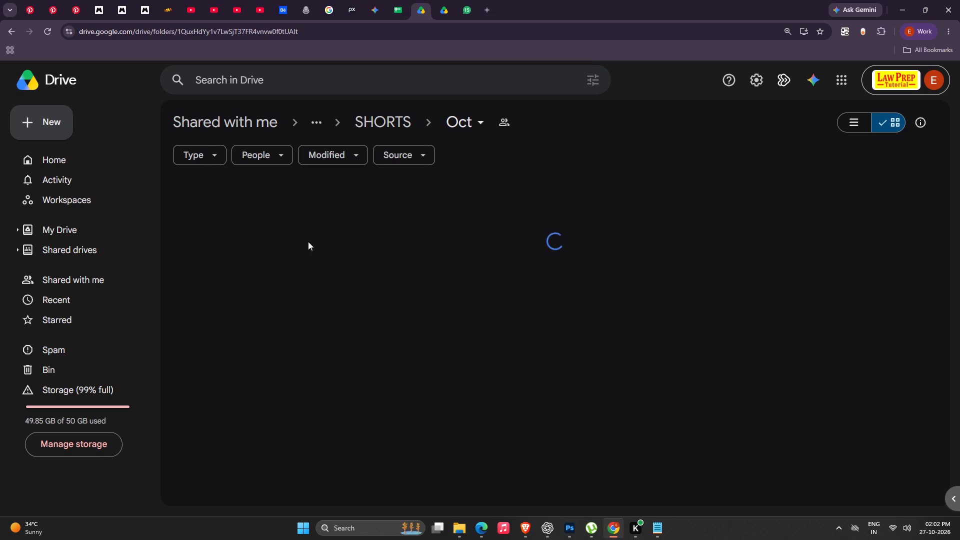
{"action": "right_click", "coordinate": [431, 306]}
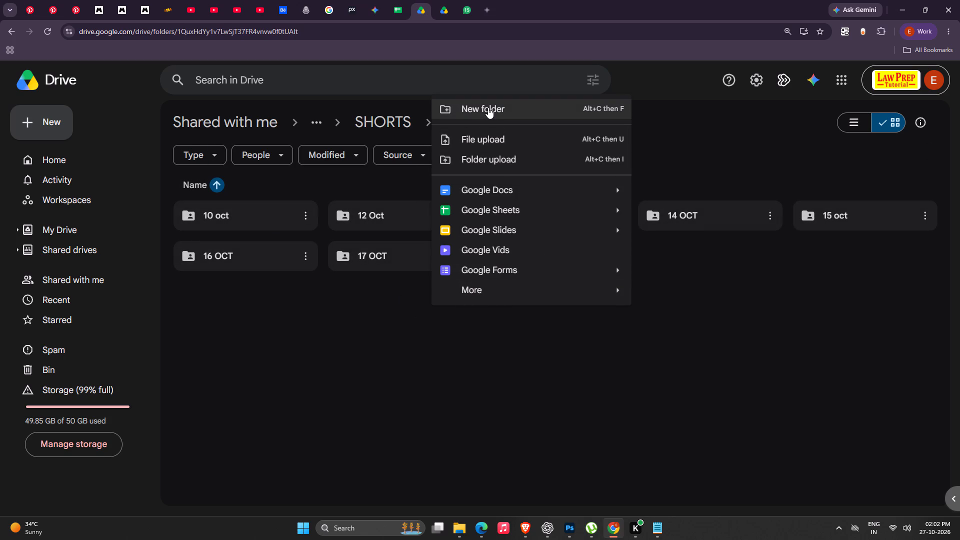
{"action": "left_click", "coordinate": [488, 107]}
{"action": "key", "text": "BackSpace"}
{"action": "key", "text": "BackSpace"}
{"action": "type", "text": "27"}
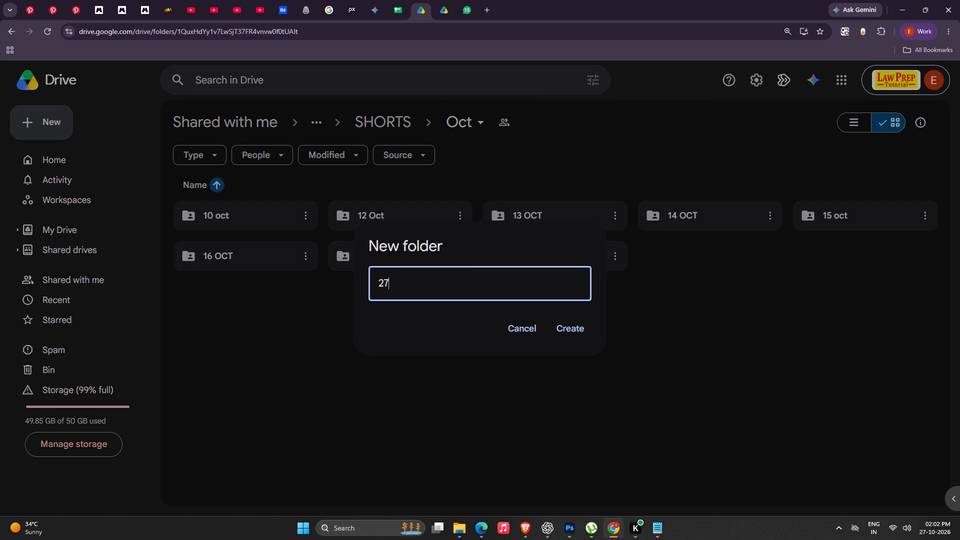
{"action": "key", "text": "space"}
{"action": "type", "text": "OCT"}
{"action": "key", "text": "BackSpace"}
{"action": "key", "text": "BackSpace"}
{"action": "type", "text": "ct"}
{"action": "key", "text": "Return"}
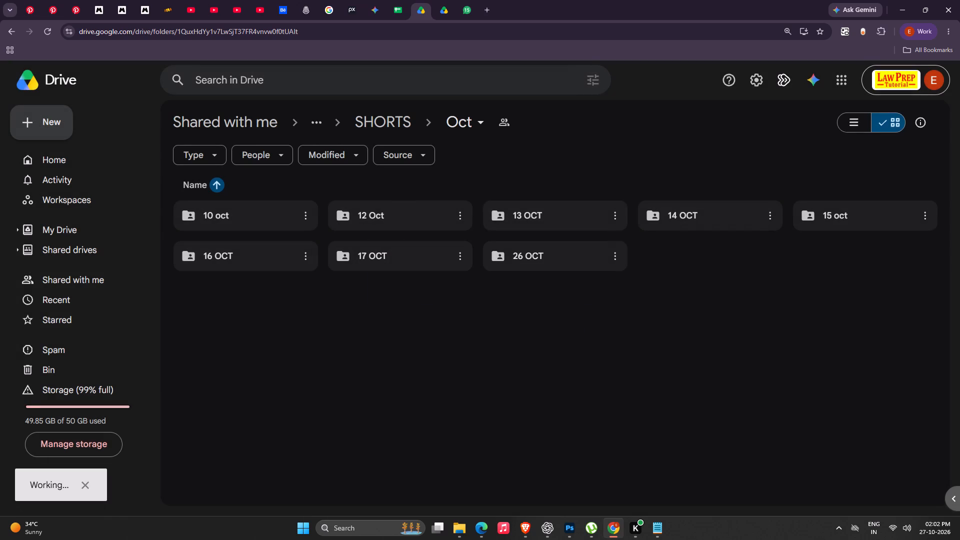
Start a file upload inside the 27 Oct Drive folder and select "1 r.psd" from the local OCT-2026 27-10 folder.
{"action": "double_click", "coordinate": [722, 261]}
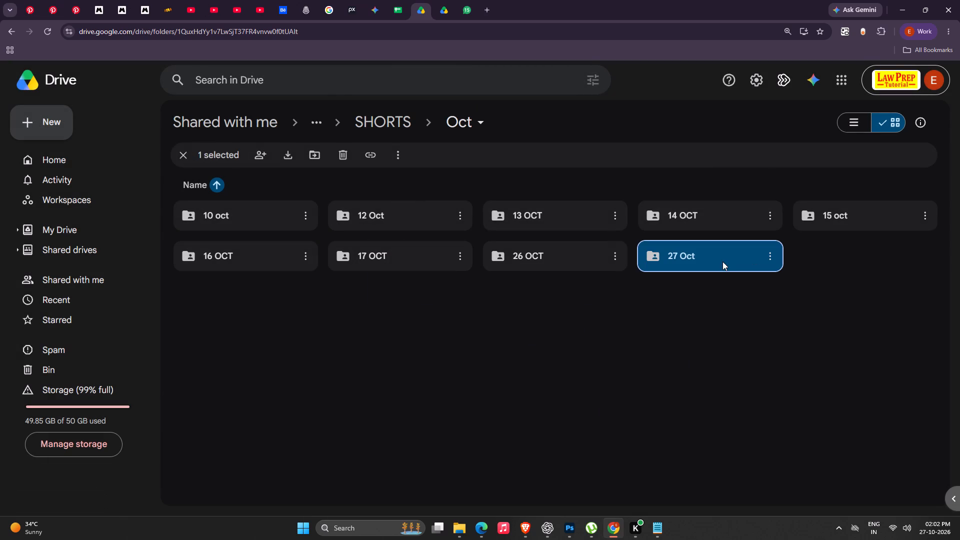
{"action": "right_click", "coordinate": [245, 253]}
{"action": "left_click", "coordinate": [296, 291]}
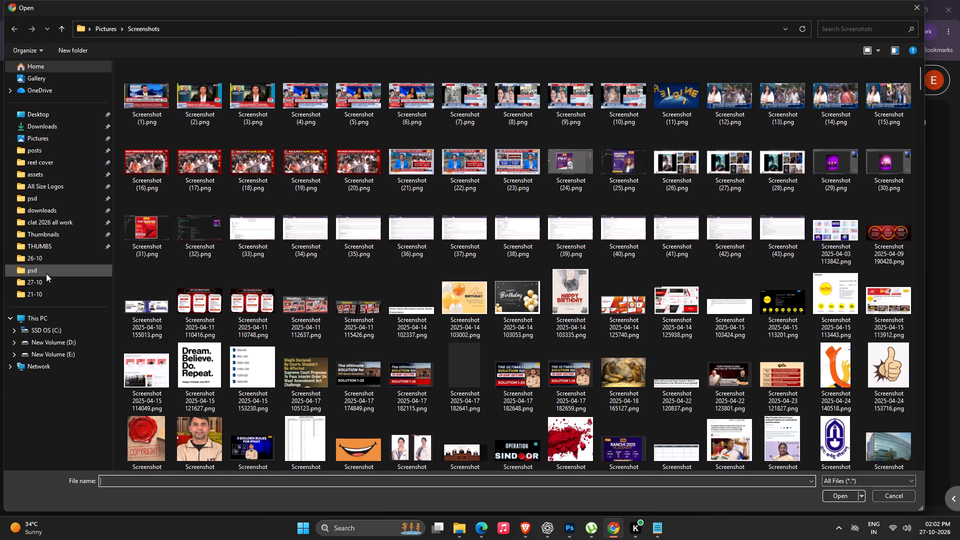
{"action": "double_click", "coordinate": [36, 296]}
{"action": "double_click", "coordinate": [43, 281]}
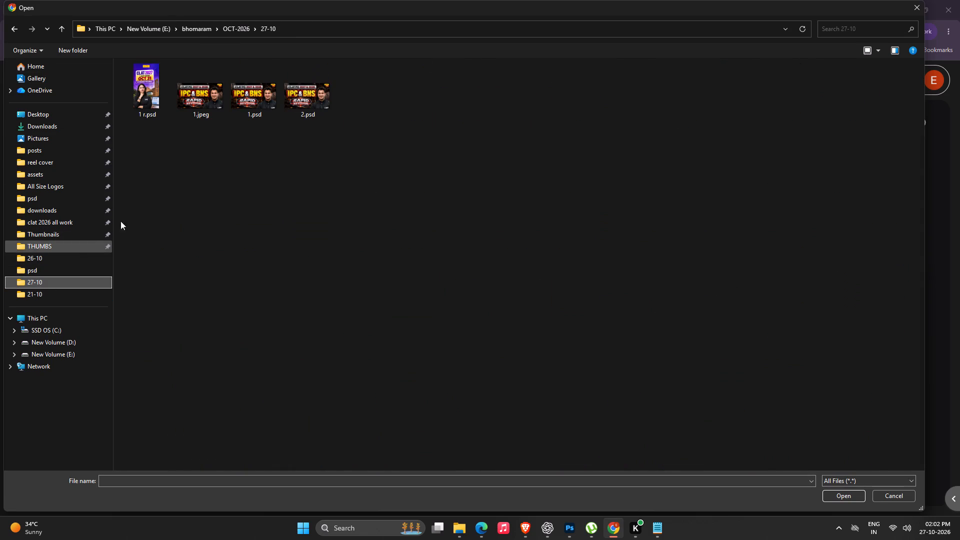
{"action": "left_click", "coordinate": [138, 96]}
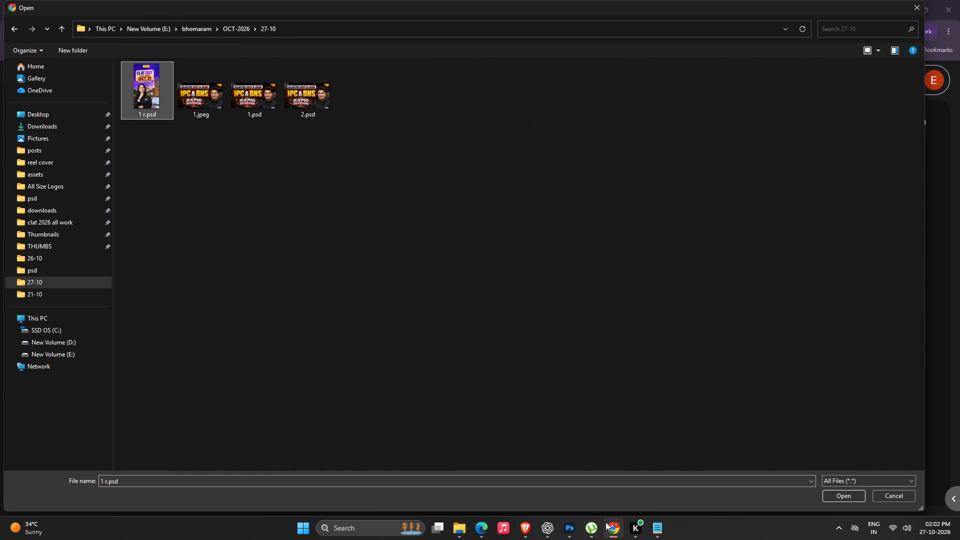
{"action": "left_click", "coordinate": [571, 530]}
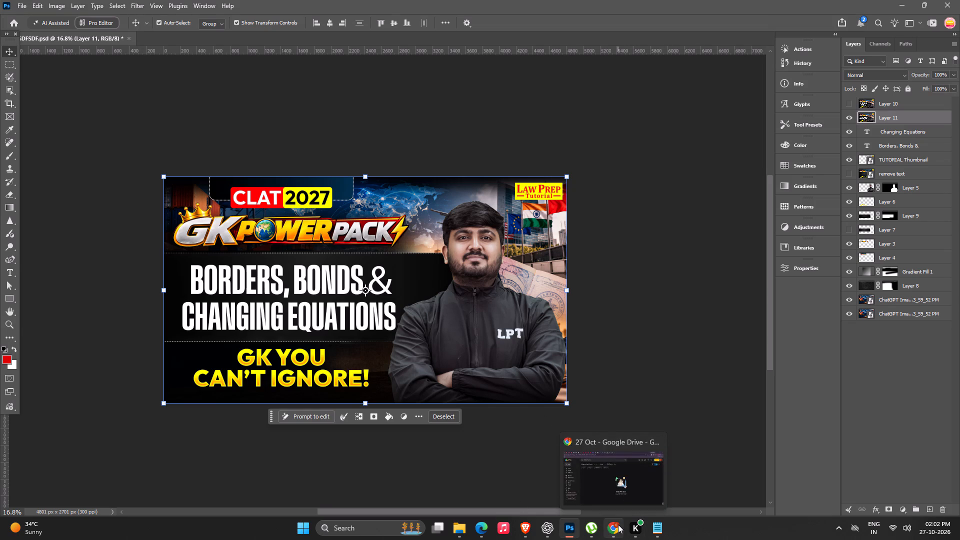
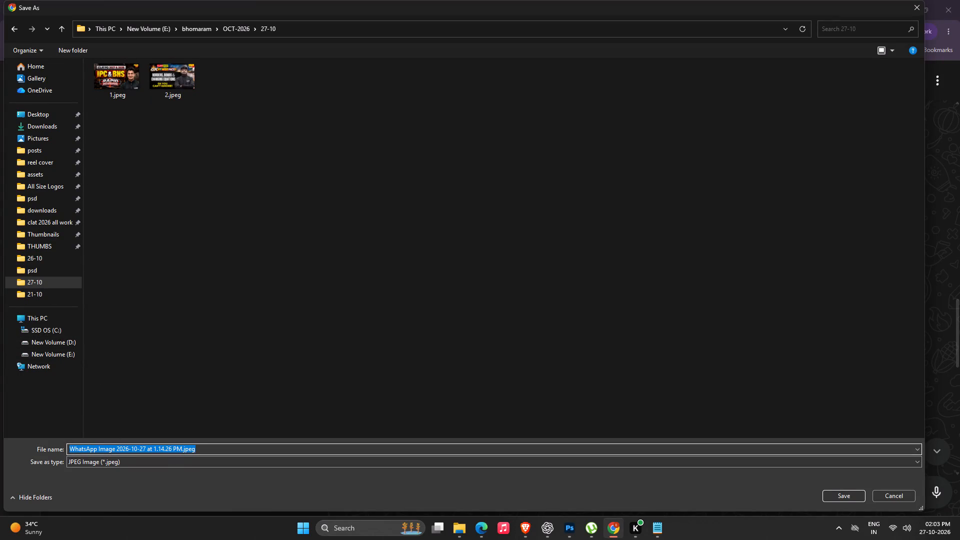
Clear the suggested WhatsApp image file name, keeping only the .jpeg extension, for saving in the OCT-2026 27-10 folder.
{"action": "left_click_drag", "start_coordinate": [181, 447], "coordinate": [21, 442]}
{"action": "key", "text": "BackSpace"}
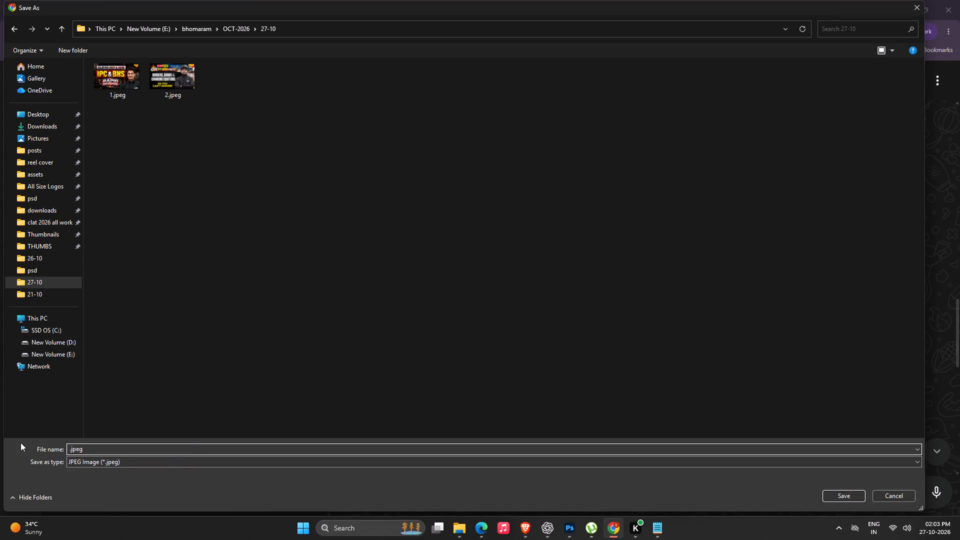
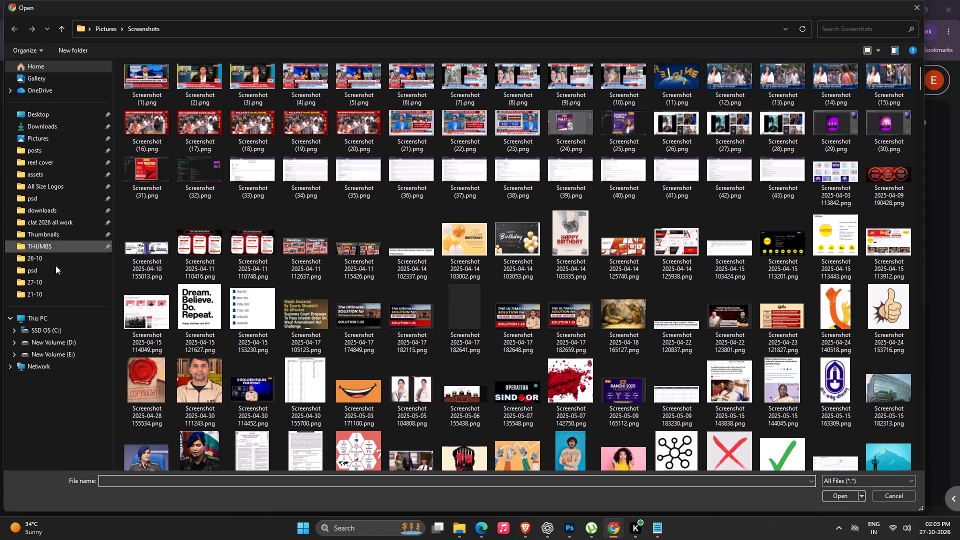
Upload R1.jpeg and 2.jpeg from the local 27-10 folder to the 27 Oct Drive folder under SHORTS.
{"action": "double_click", "coordinate": [47, 277]}
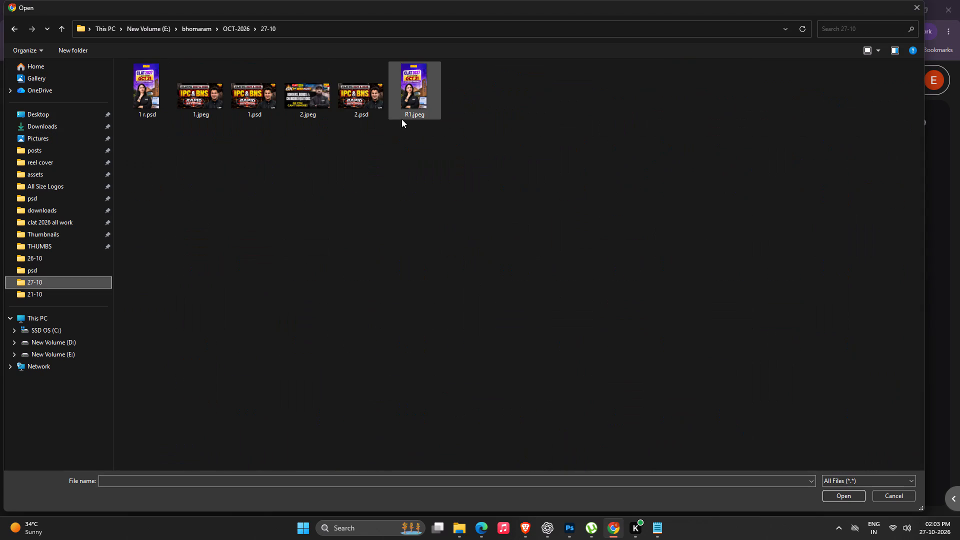
{"action": "left_click", "coordinate": [408, 102]}
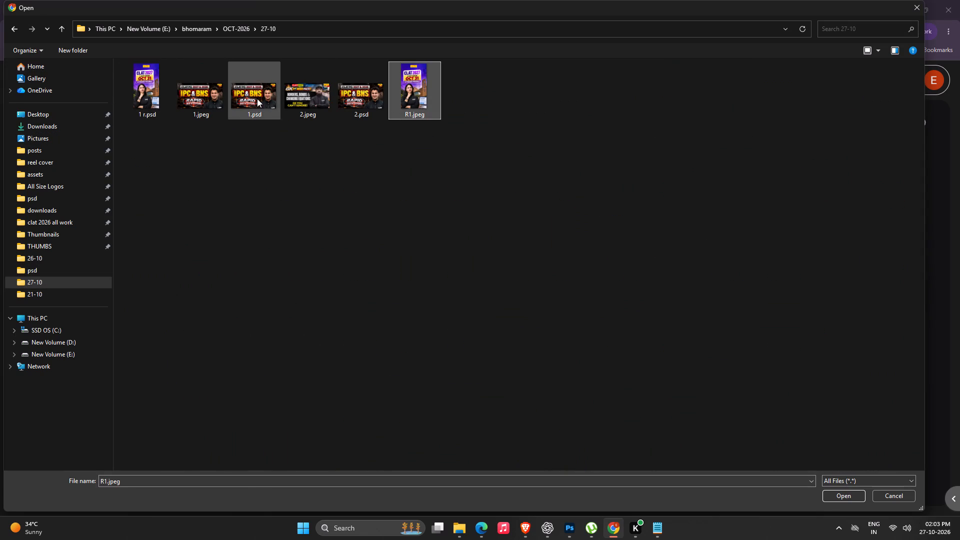
{"action": "left_click", "coordinate": [296, 94], "text": "ctrl"}
{"action": "key", "text": "Return"}
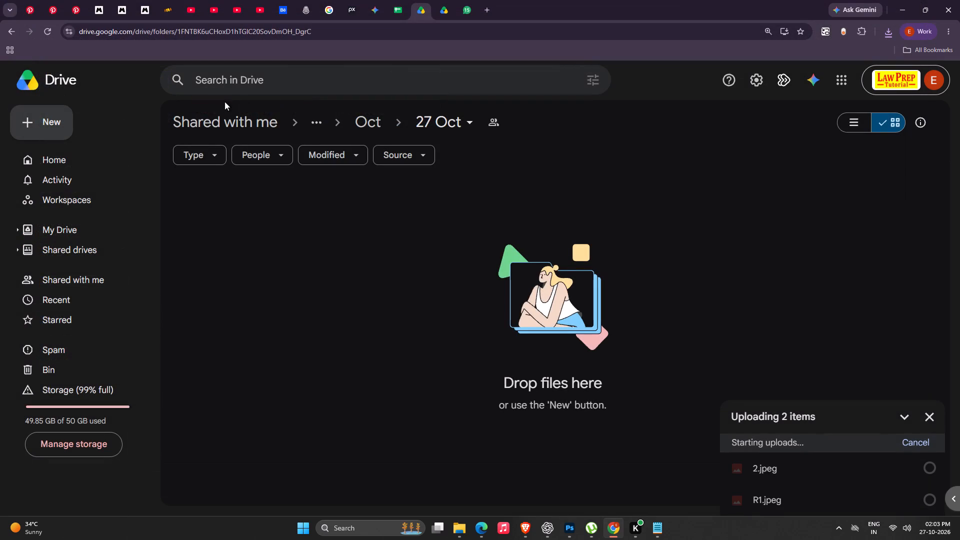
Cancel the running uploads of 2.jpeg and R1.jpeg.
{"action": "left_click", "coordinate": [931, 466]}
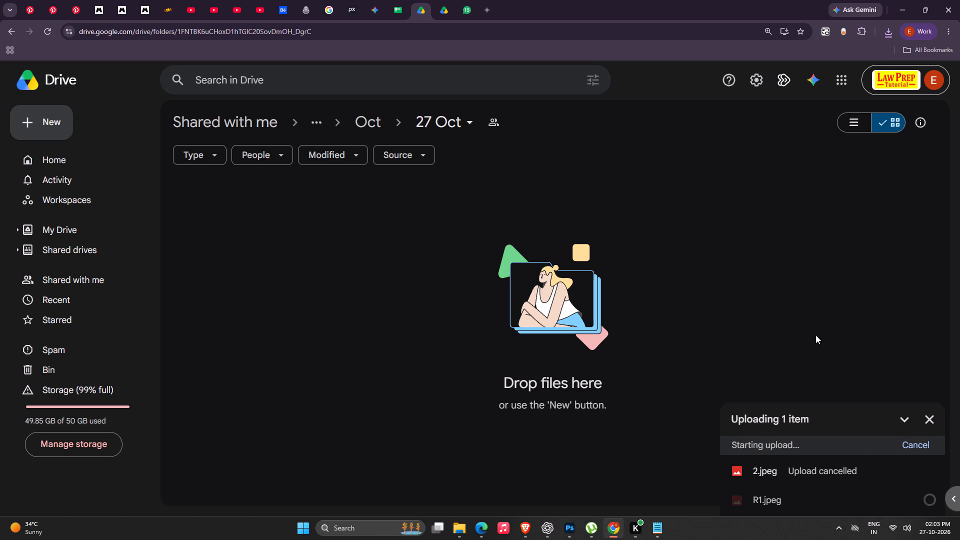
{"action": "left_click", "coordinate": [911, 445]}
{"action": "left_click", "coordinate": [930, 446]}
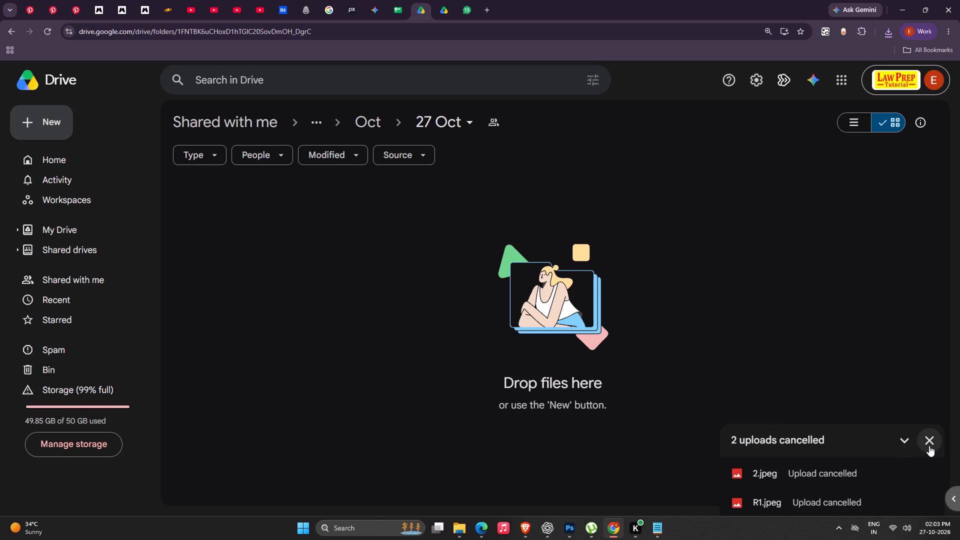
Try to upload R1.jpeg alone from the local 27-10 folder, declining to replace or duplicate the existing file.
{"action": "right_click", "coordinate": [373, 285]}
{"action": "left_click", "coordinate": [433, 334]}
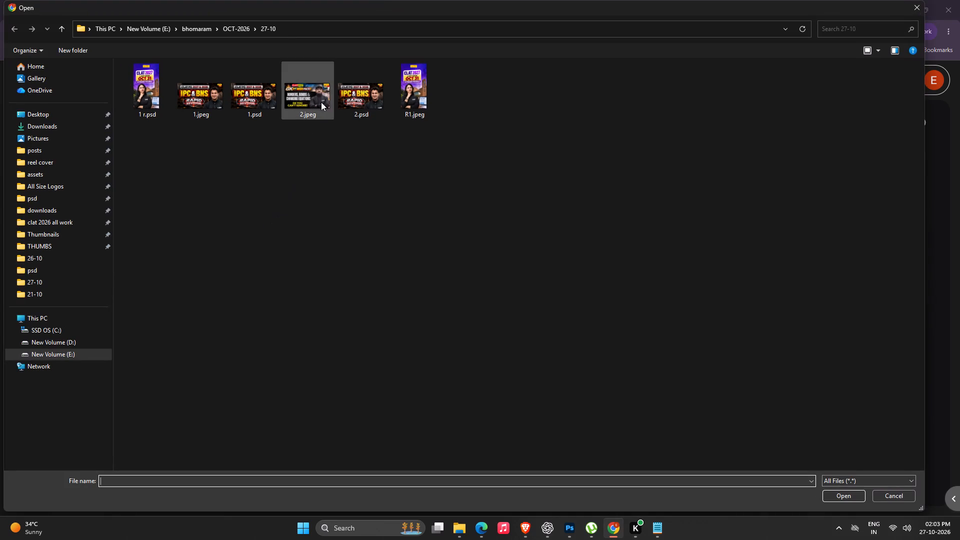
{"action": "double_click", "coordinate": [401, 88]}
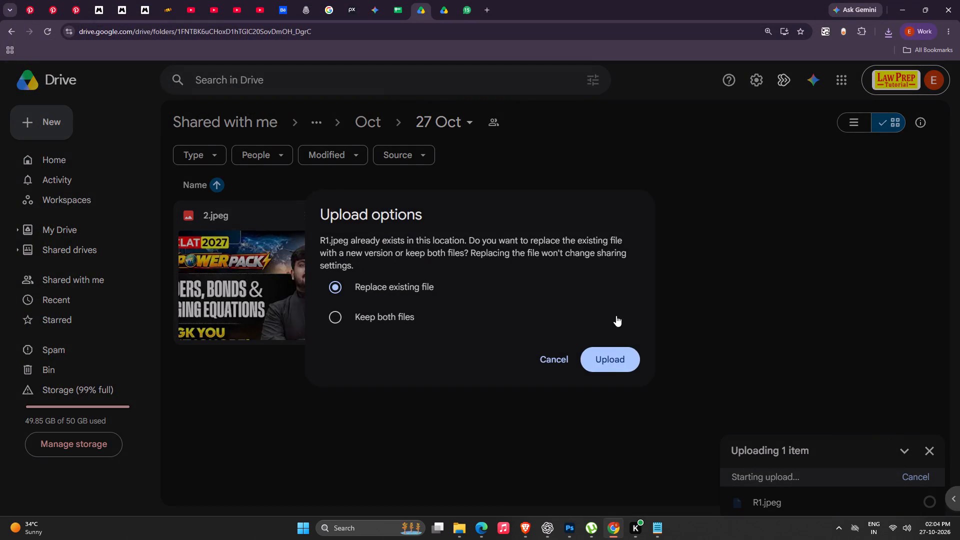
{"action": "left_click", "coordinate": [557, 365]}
Move 2.jpeg from the SHORTS 27 Oct Drive folder to the bin.
{"action": "left_click", "coordinate": [307, 211]}
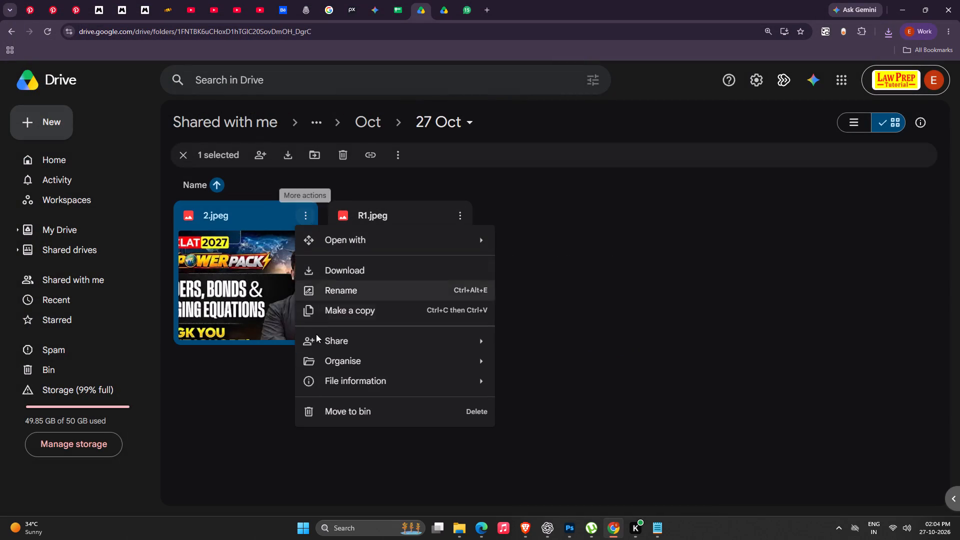
{"action": "left_click", "coordinate": [310, 410]}
{"action": "left_click", "coordinate": [540, 332]}
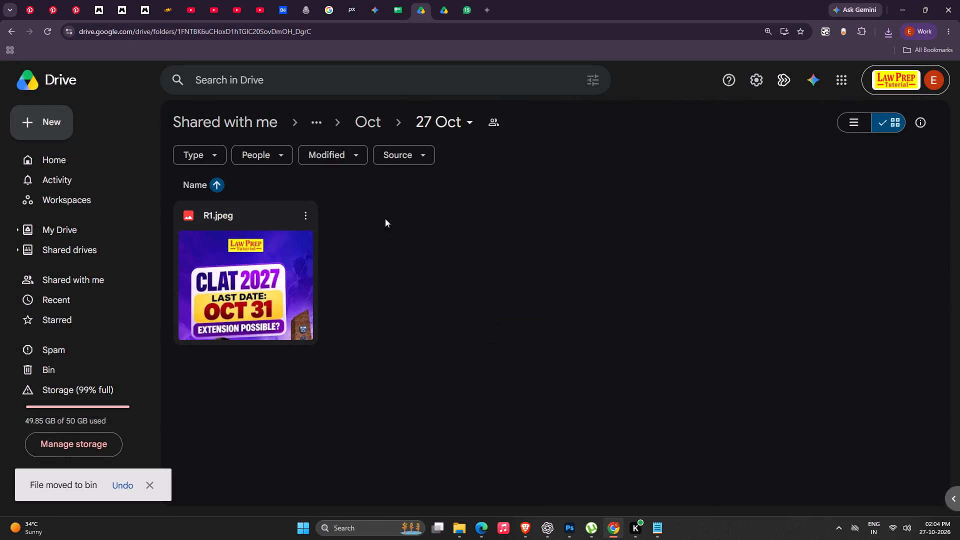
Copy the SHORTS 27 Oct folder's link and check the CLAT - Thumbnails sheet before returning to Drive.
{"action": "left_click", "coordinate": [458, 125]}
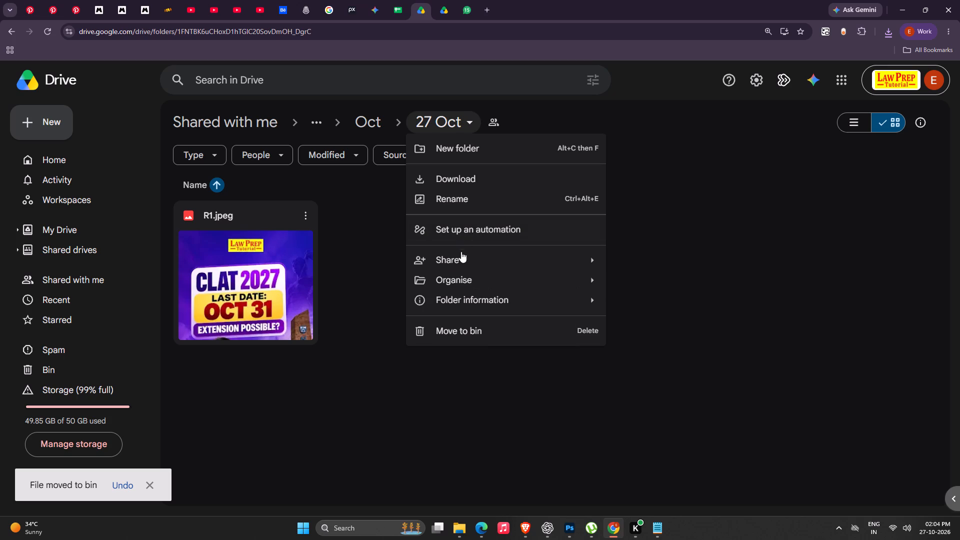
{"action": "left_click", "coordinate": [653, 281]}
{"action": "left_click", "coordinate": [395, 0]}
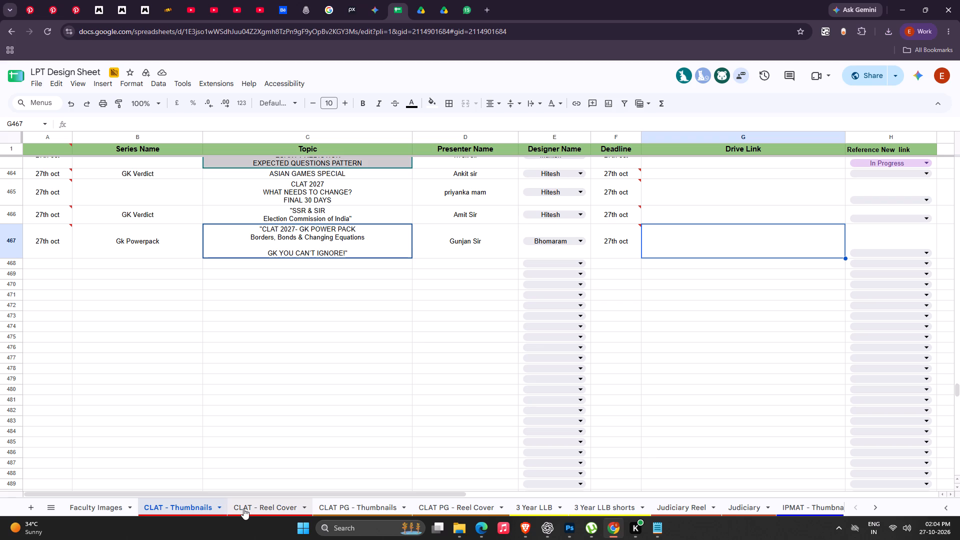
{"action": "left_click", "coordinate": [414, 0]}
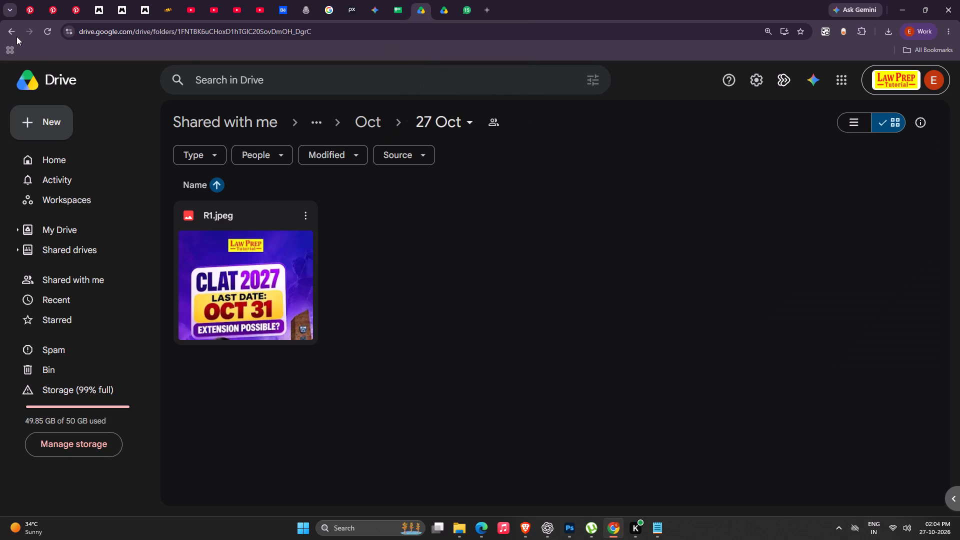
Navigate in Drive from SHORTS to the CLAT PG > LONG > Oct > 27 Oct folder.
{"action": "left_click", "coordinate": [16, 36]}
{"action": "left_click", "coordinate": [16, 36]}
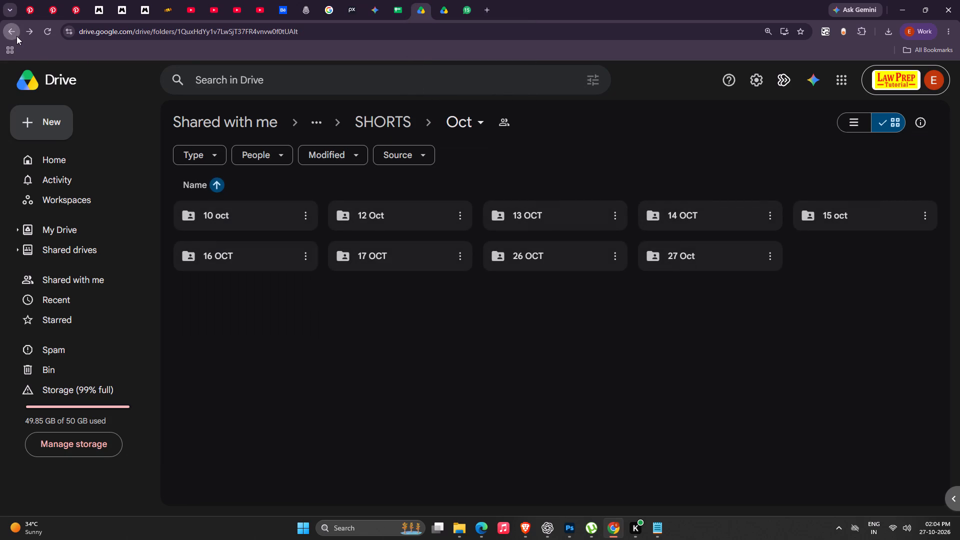
{"action": "left_click", "coordinate": [12, 27]}
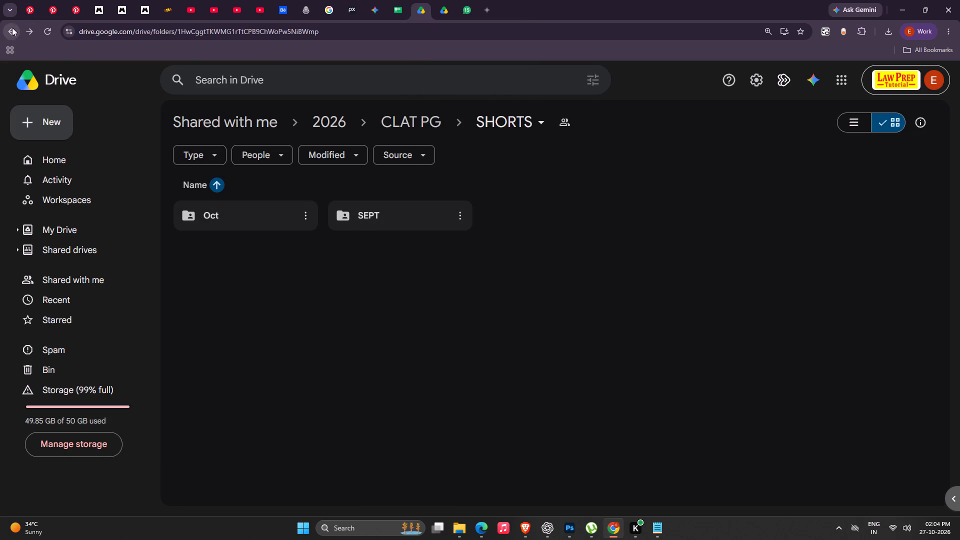
{"action": "double_click", "coordinate": [386, 215]}
{"action": "left_click", "coordinate": [386, 215]}
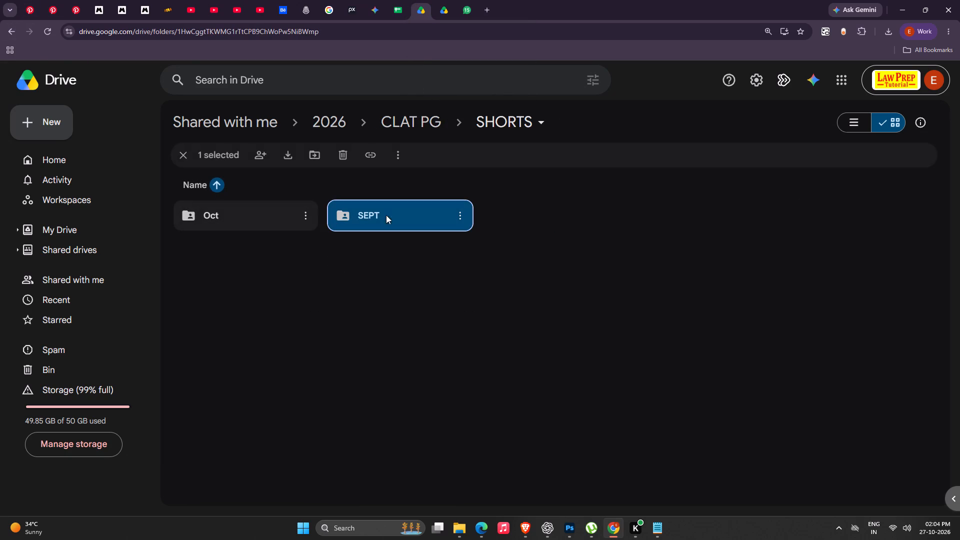
{"action": "double_click", "coordinate": [207, 205]}
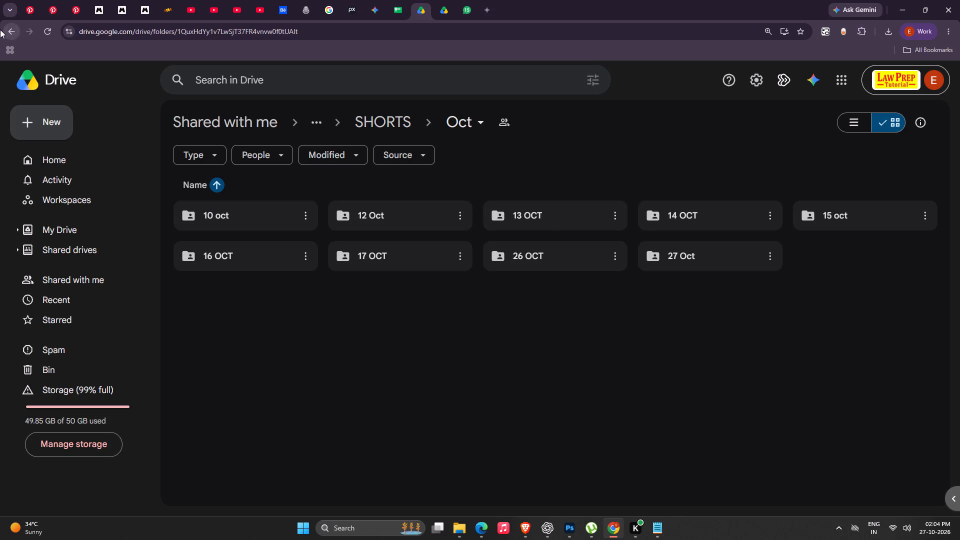
{"action": "left_click", "coordinate": [0, 29]}
{"action": "left_click", "coordinate": [0, 29]}
{"action": "double_click", "coordinate": [227, 211]}
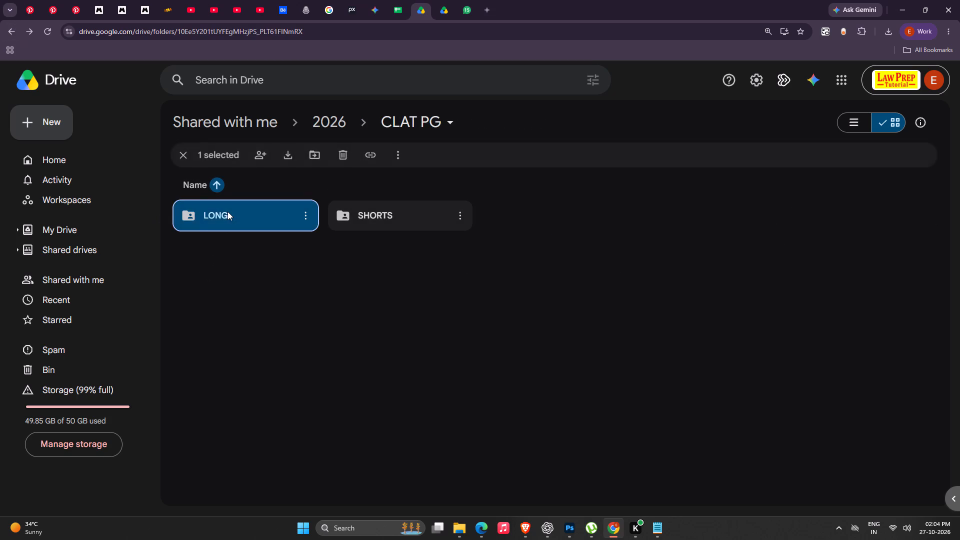
{"action": "double_click", "coordinate": [239, 215]}
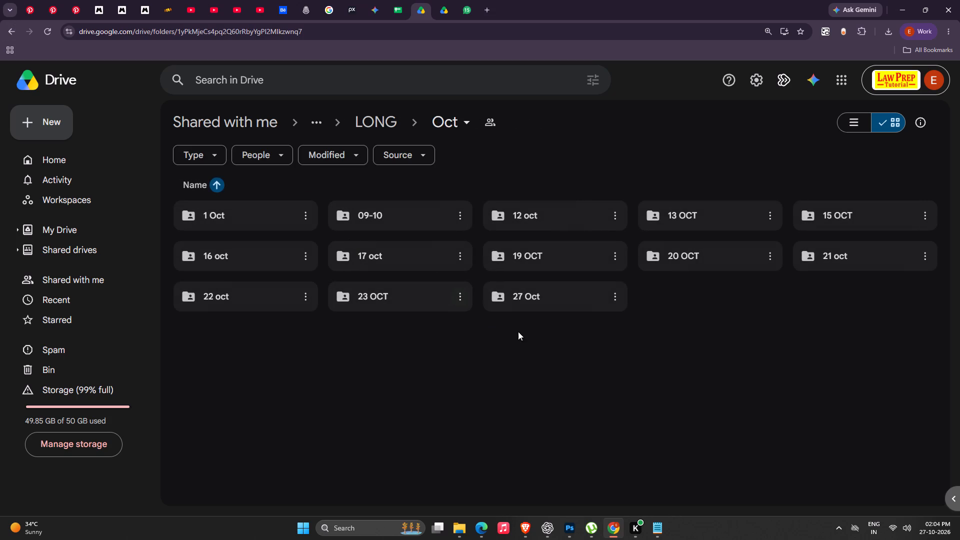
{"action": "double_click", "coordinate": [531, 296]}
Preview 1.jpeg in the LONG 27 Oct folder and move it to the bin.
{"action": "right_click", "coordinate": [348, 310]}
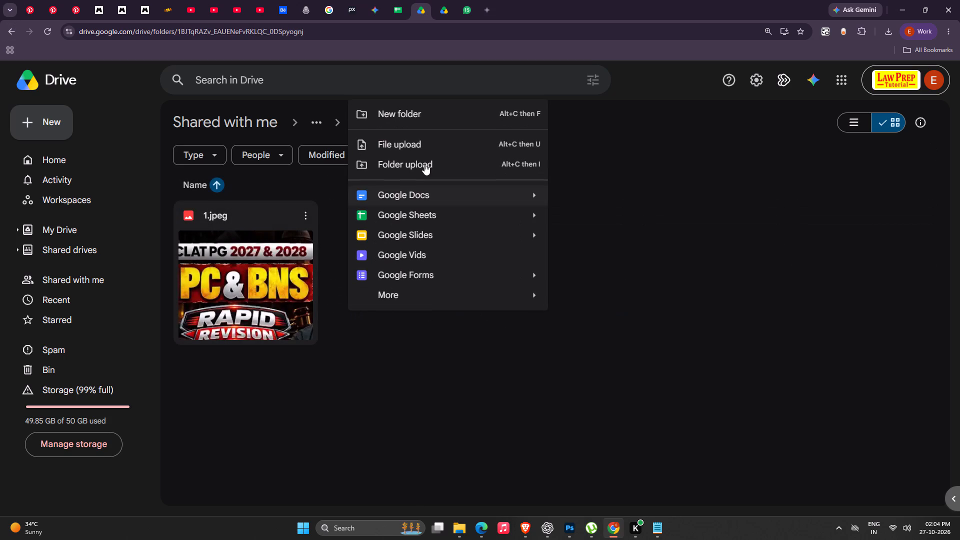
{"action": "double_click", "coordinate": [269, 273]}
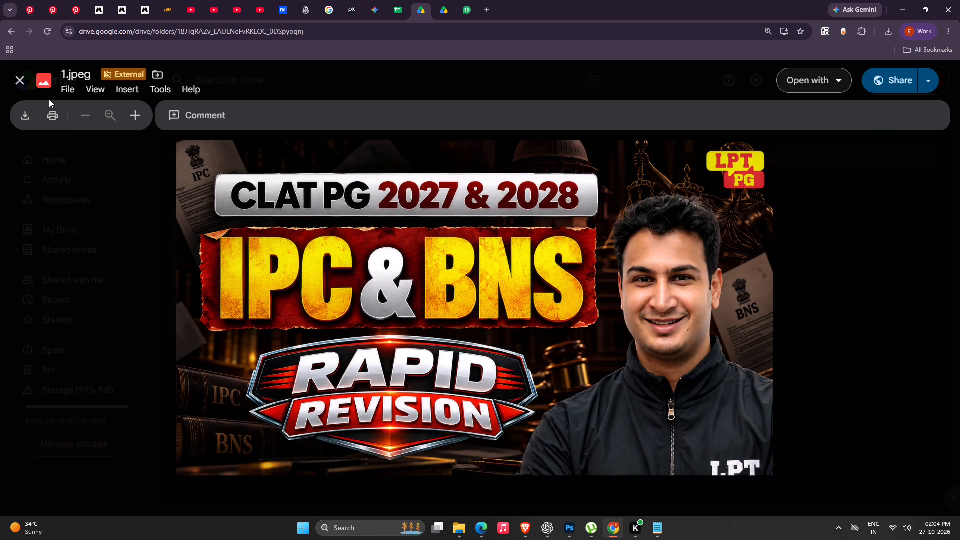
{"action": "left_click", "coordinate": [19, 77]}
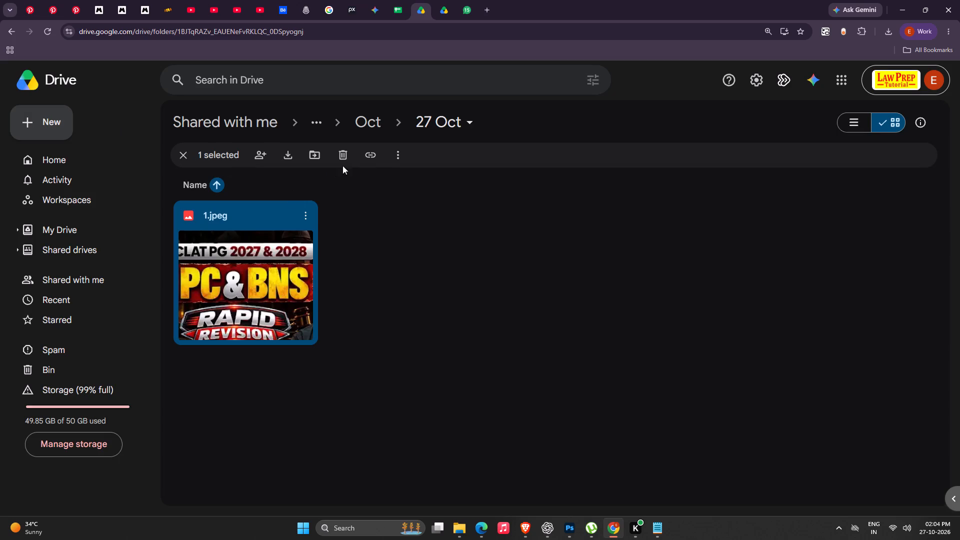
{"action": "left_click", "coordinate": [305, 215]}
{"action": "left_click", "coordinate": [348, 411]}
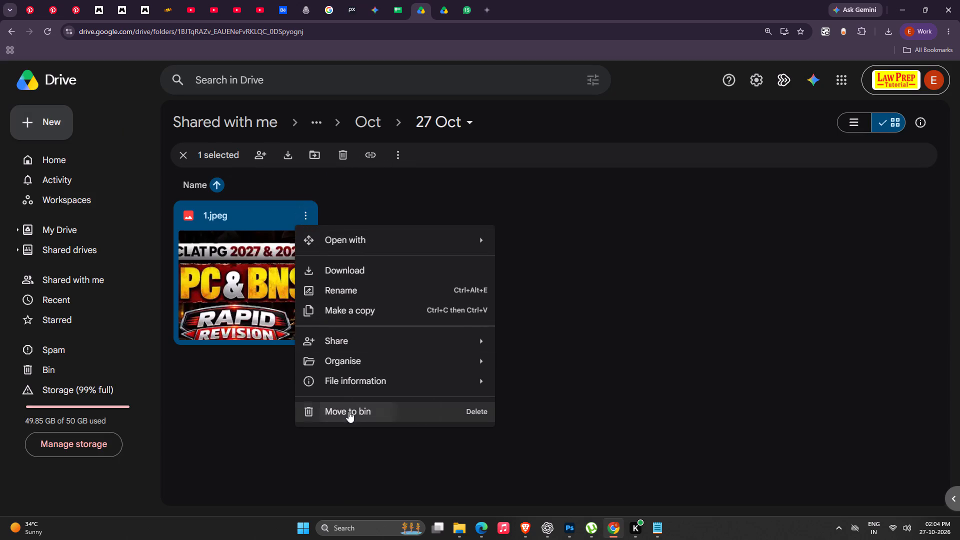
{"action": "left_click", "coordinate": [494, 339]}
Upload 2.jpeg from the local 27-10 folder to the LONG 27 Oct Drive folder.
{"action": "right_click", "coordinate": [308, 279]}
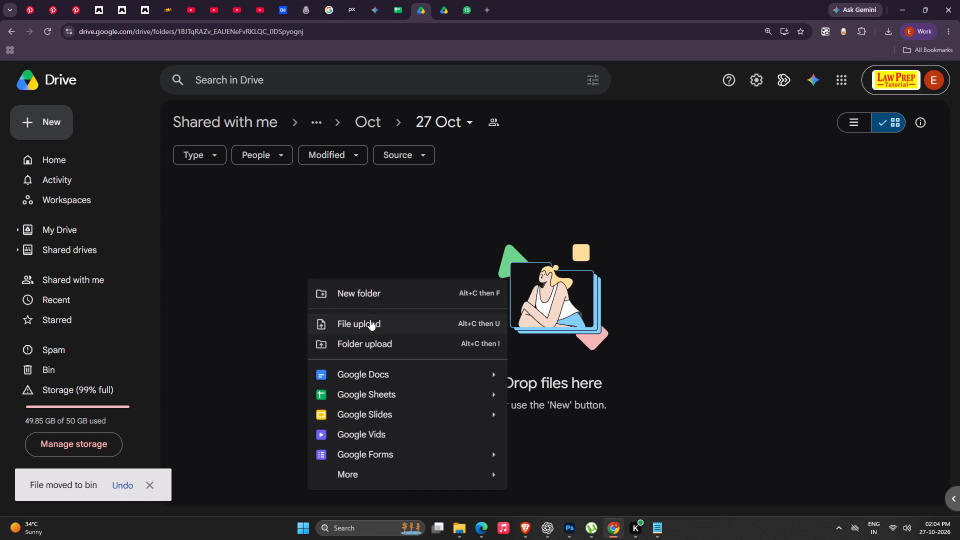
{"action": "left_click", "coordinate": [370, 319]}
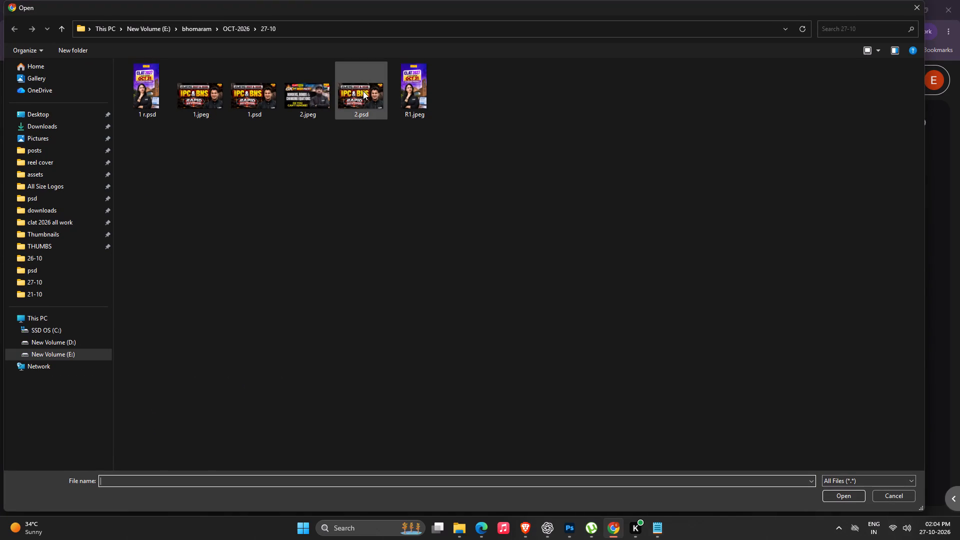
{"action": "double_click", "coordinate": [302, 101]}
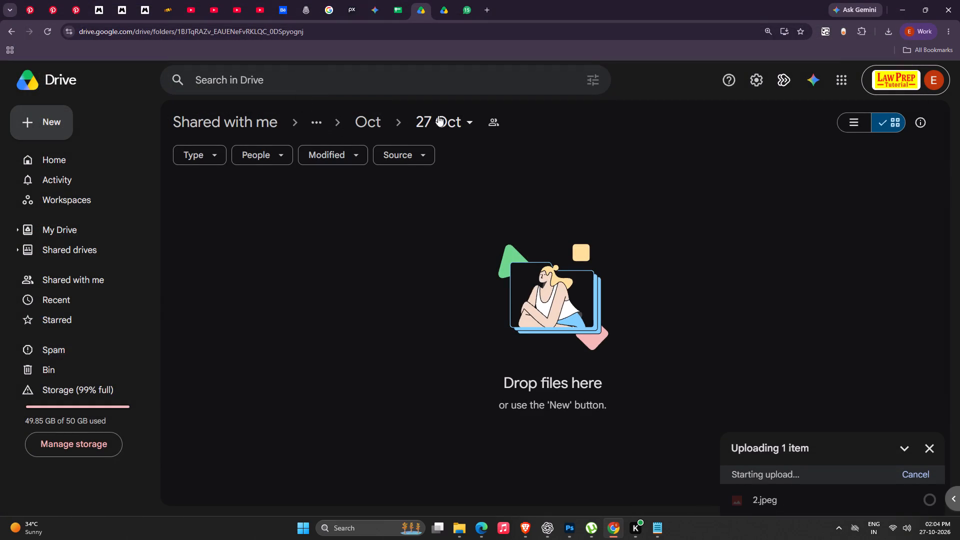
Copy the LONG 27 Oct folder's link into the Gk Powerpack row's Drive Link cell (G467) as a 27 Oct chip.
{"action": "left_click", "coordinate": [448, 116]}
{"action": "left_click", "coordinate": [644, 276]}
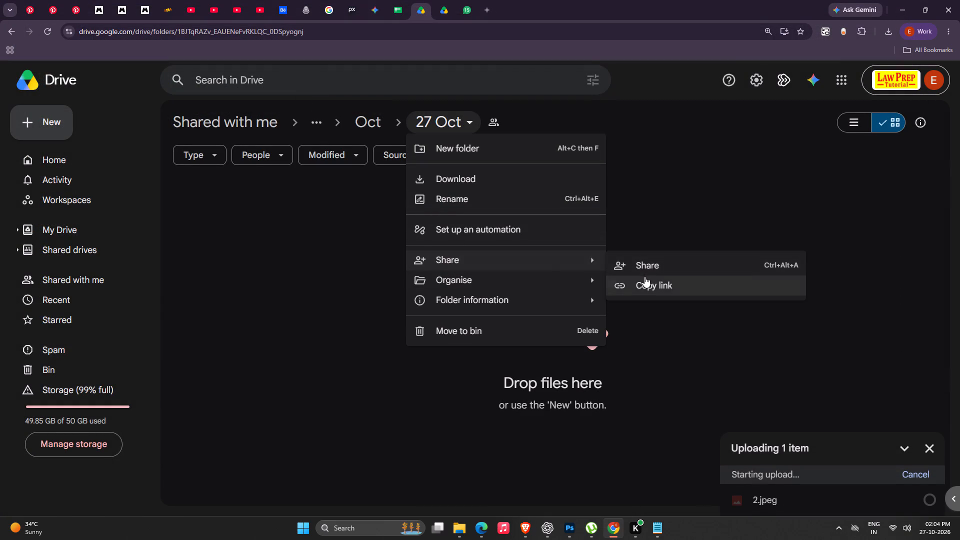
{"action": "left_click", "coordinate": [400, 6]}
{"action": "double_click", "coordinate": [687, 240]}
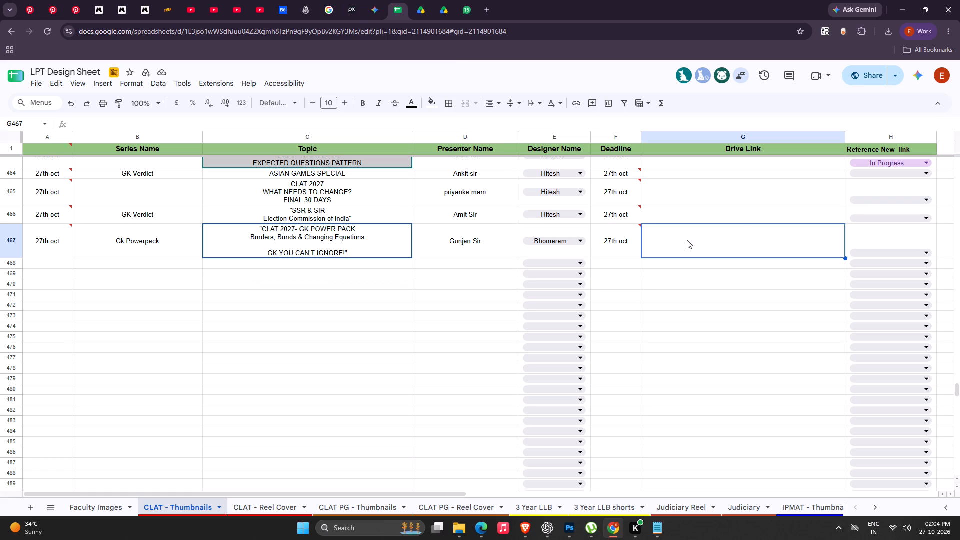
{"action": "key", "text": "ctrl+v"}
{"action": "scroll", "coordinate": [704, 231], "scroll_direction": "down", "scroll_amount": 1}
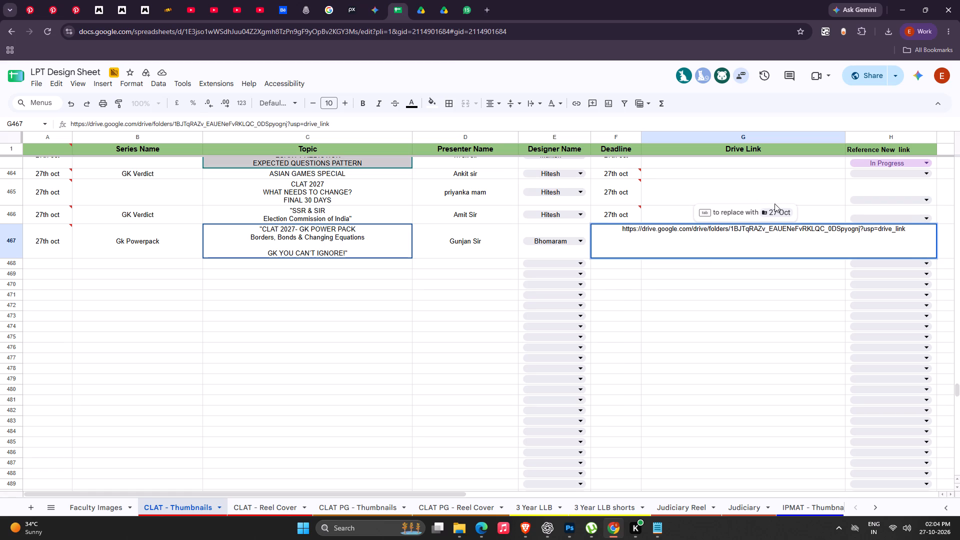
{"action": "left_click", "coordinate": [776, 208]}
{"action": "left_click", "coordinate": [731, 297]}
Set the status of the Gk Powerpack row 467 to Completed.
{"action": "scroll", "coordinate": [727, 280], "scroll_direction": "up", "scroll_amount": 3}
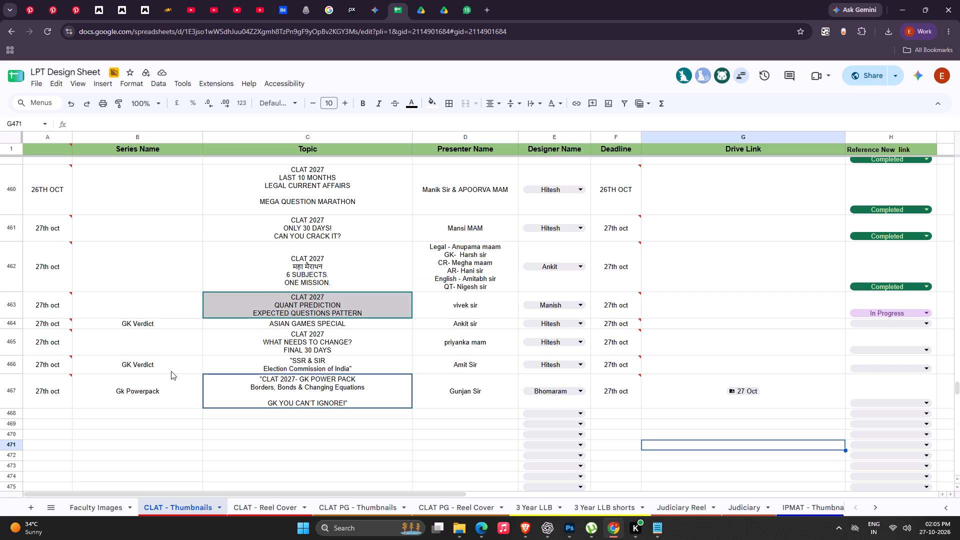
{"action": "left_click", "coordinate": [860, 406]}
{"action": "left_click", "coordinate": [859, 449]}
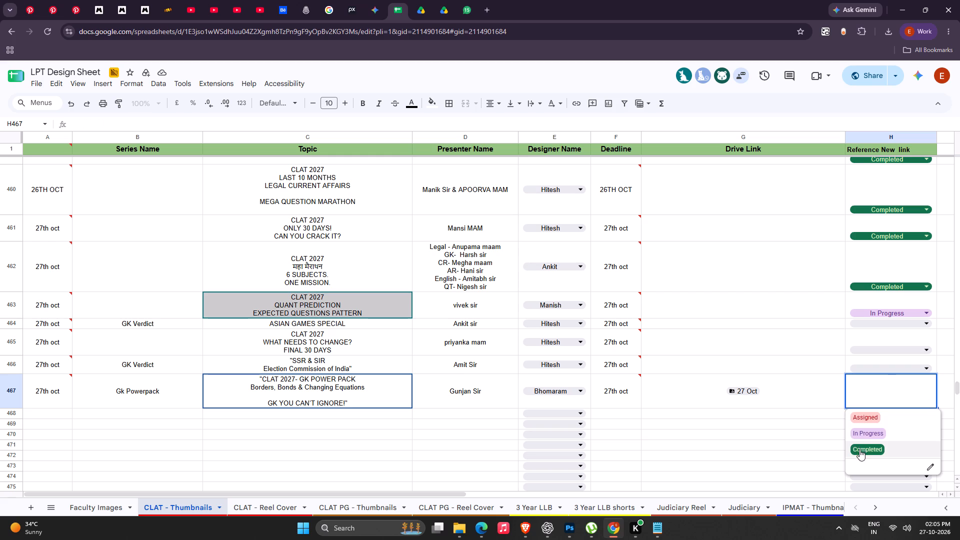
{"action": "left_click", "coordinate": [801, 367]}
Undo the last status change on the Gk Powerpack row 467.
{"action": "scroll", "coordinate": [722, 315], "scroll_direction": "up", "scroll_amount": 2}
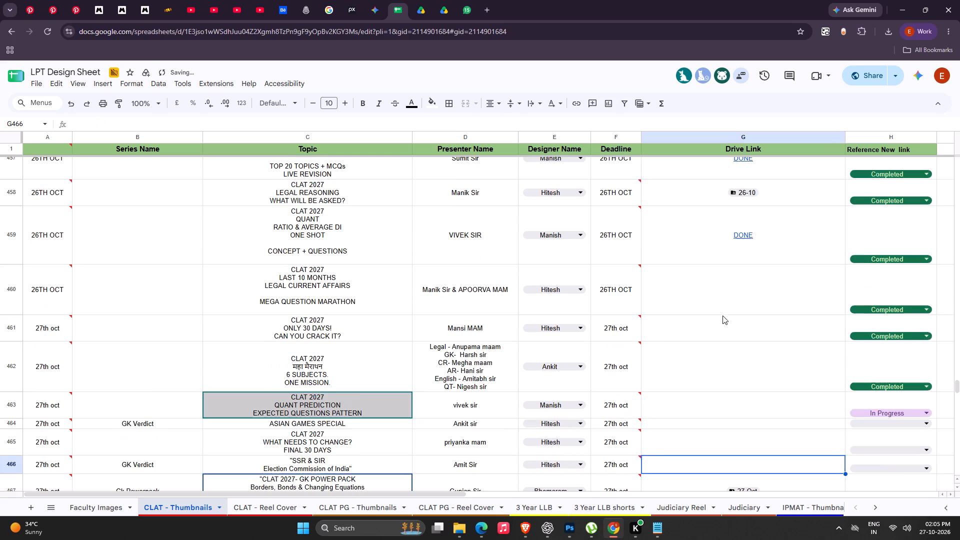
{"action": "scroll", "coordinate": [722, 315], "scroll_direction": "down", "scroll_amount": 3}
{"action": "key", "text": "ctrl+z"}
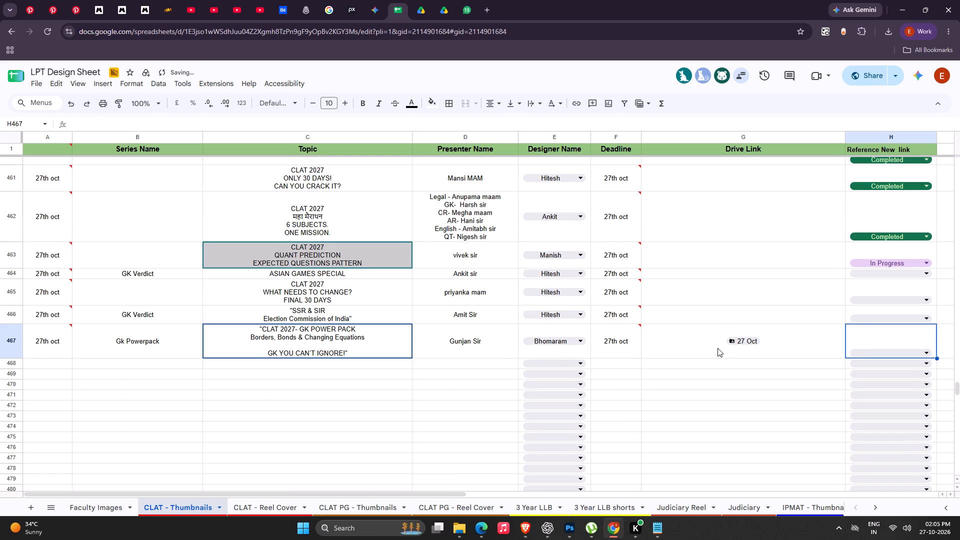
Look through the CLAT, CLAT PG, 3 Year LLB, Judiciary and IPMAT sheets and examine their latest assignment rows.
{"action": "left_click", "coordinate": [249, 498]}
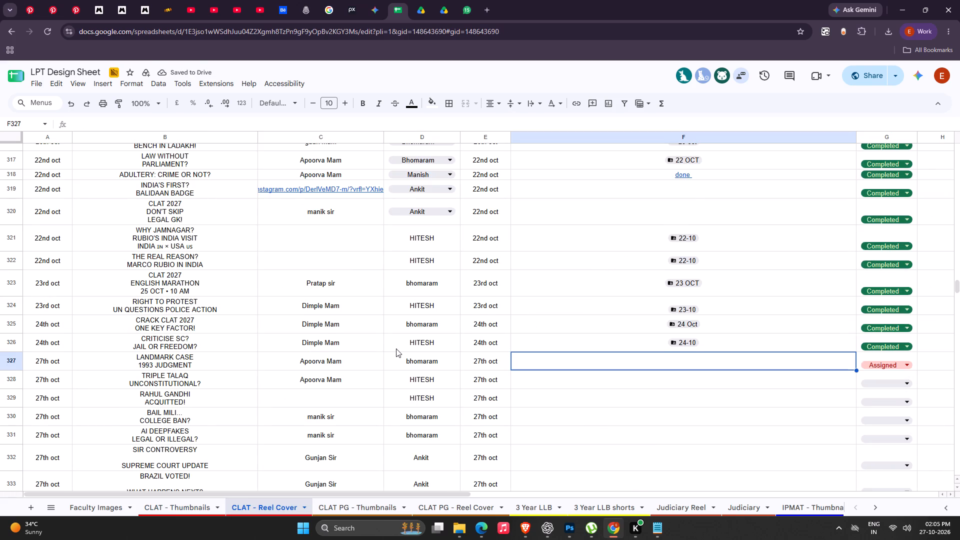
{"action": "scroll", "coordinate": [394, 344], "scroll_direction": "down", "scroll_amount": 3}
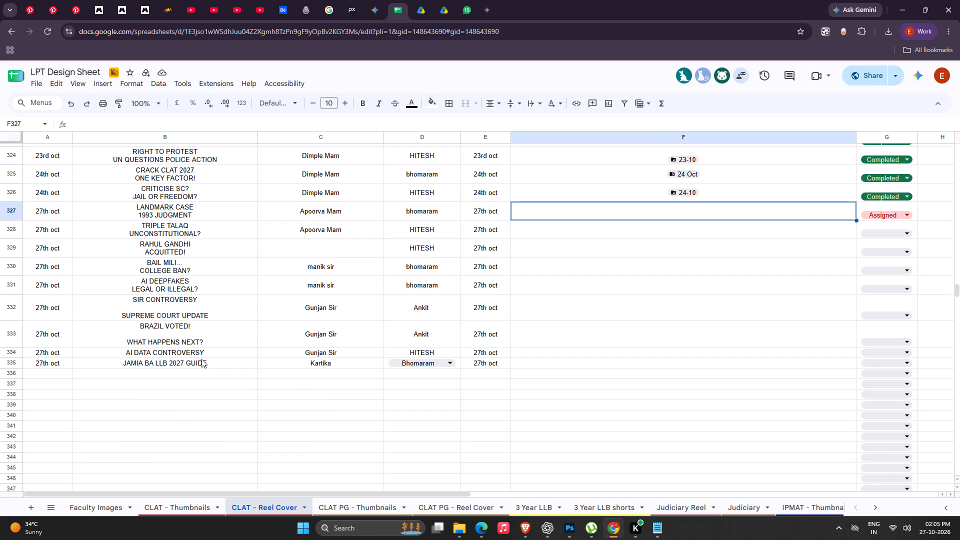
{"action": "left_click", "coordinate": [329, 511]}
{"action": "left_click", "coordinate": [443, 509]}
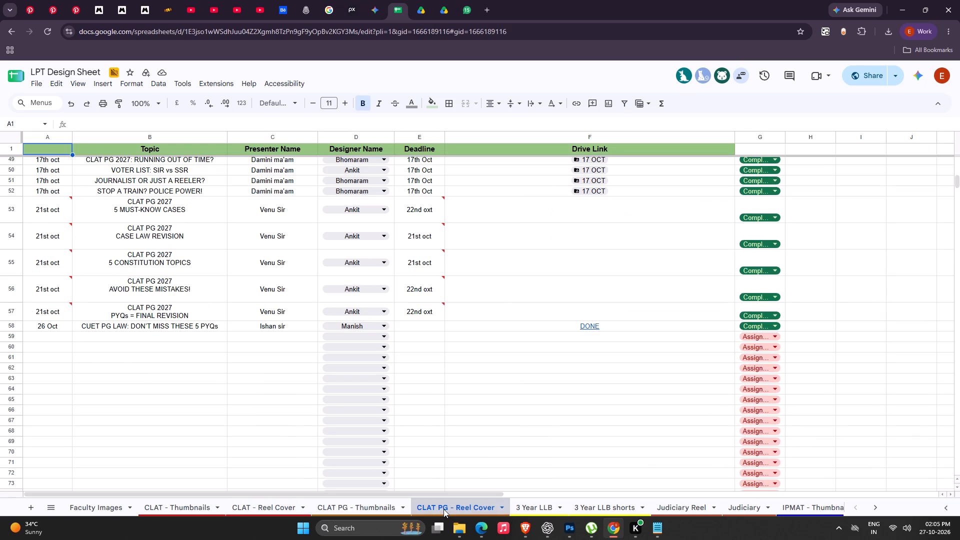
{"action": "left_click", "coordinate": [562, 502]}
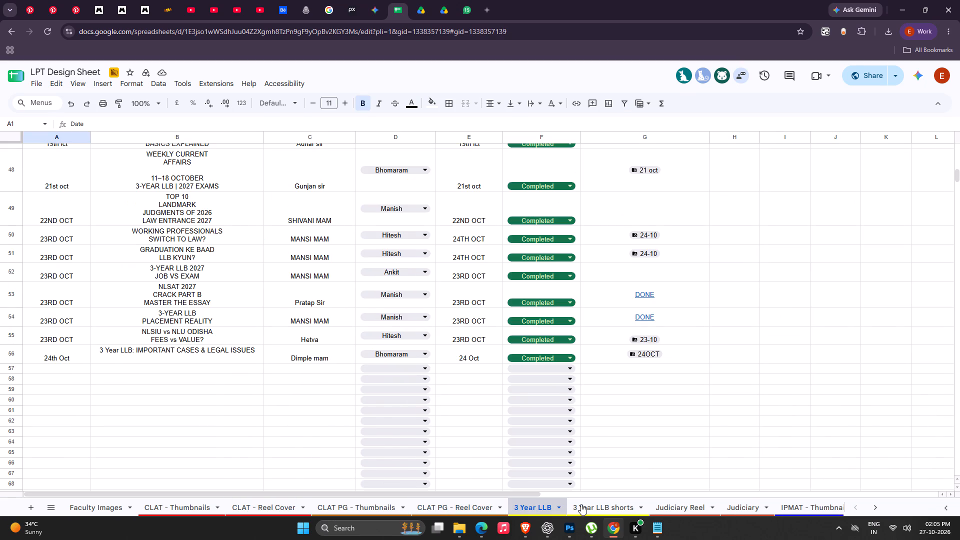
{"action": "left_click", "coordinate": [581, 504]}
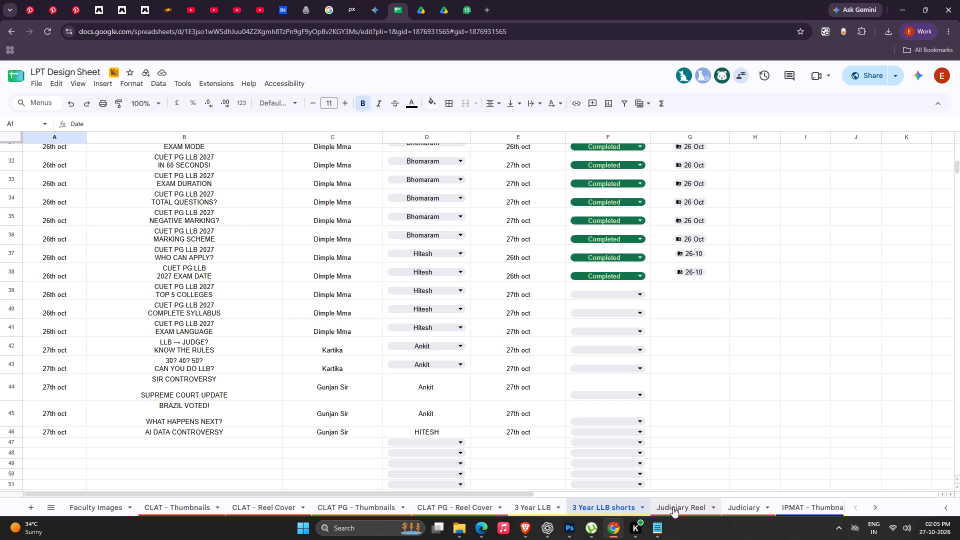
{"action": "left_click", "coordinate": [673, 507]}
{"action": "left_click", "coordinate": [745, 508]}
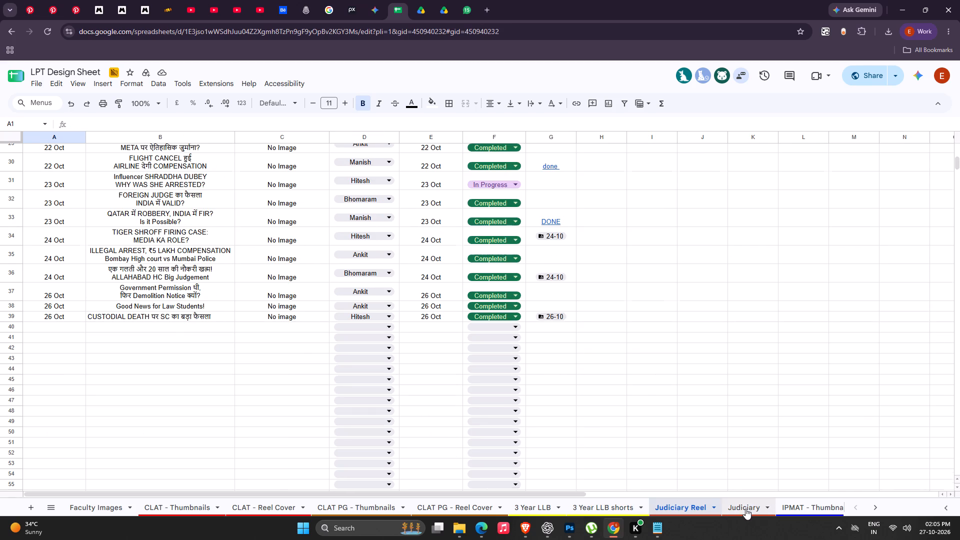
{"action": "left_click", "coordinate": [793, 502]}
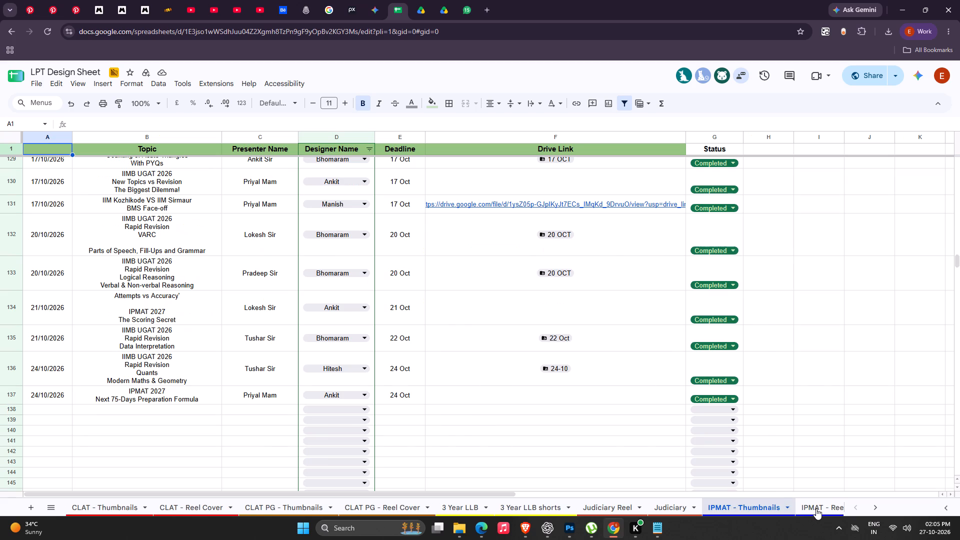
{"action": "left_click", "coordinate": [816, 508]}
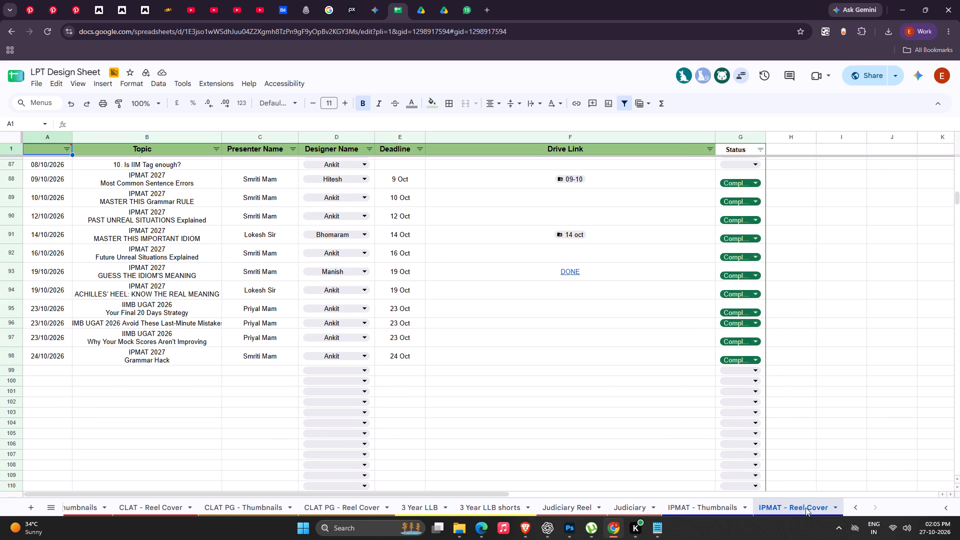
{"action": "left_click", "coordinate": [407, 507]}
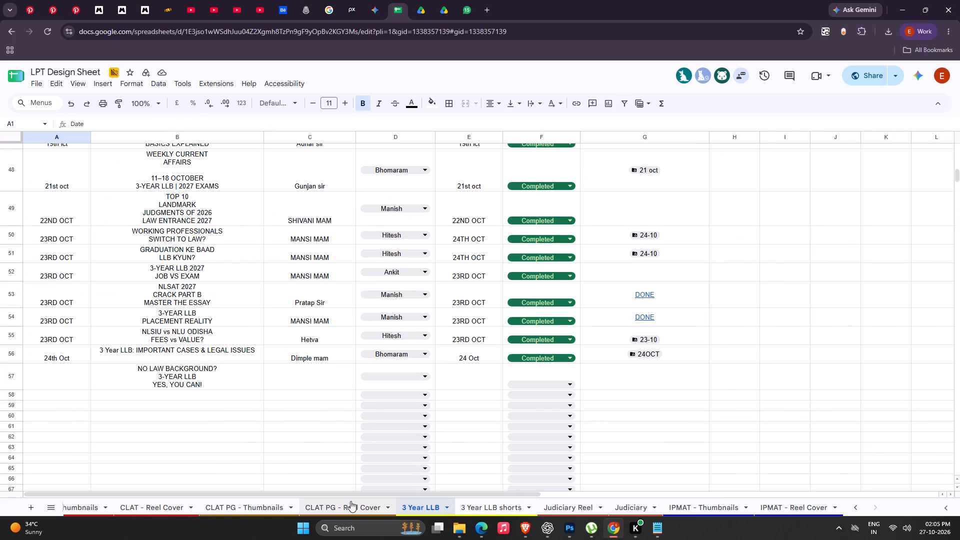
{"action": "left_click", "coordinate": [350, 501]}
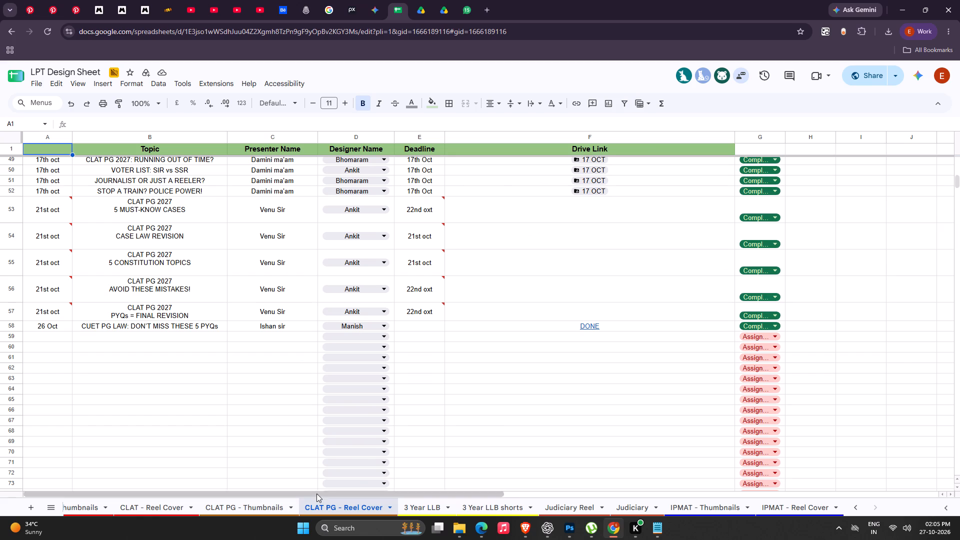
{"action": "left_click", "coordinate": [283, 509]}
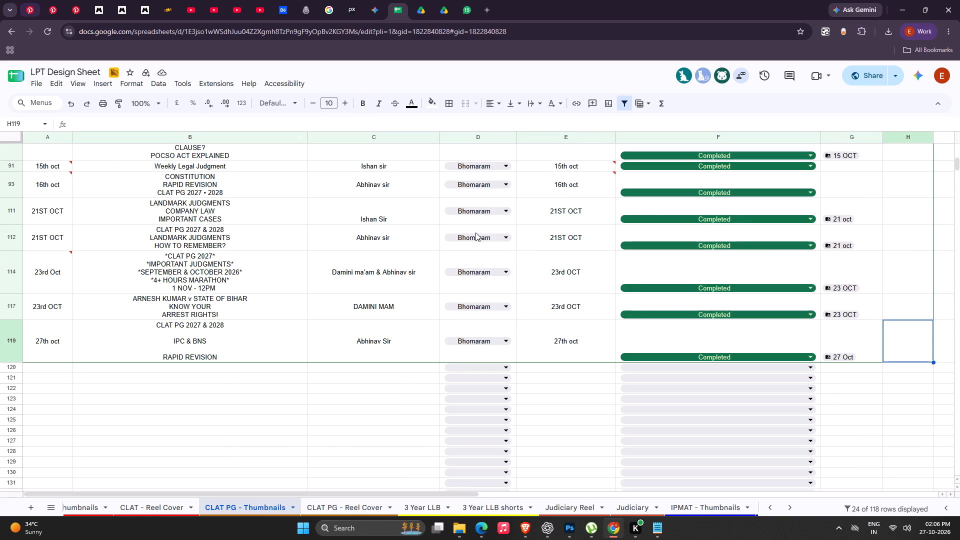
{"action": "left_click", "coordinate": [155, 506]}
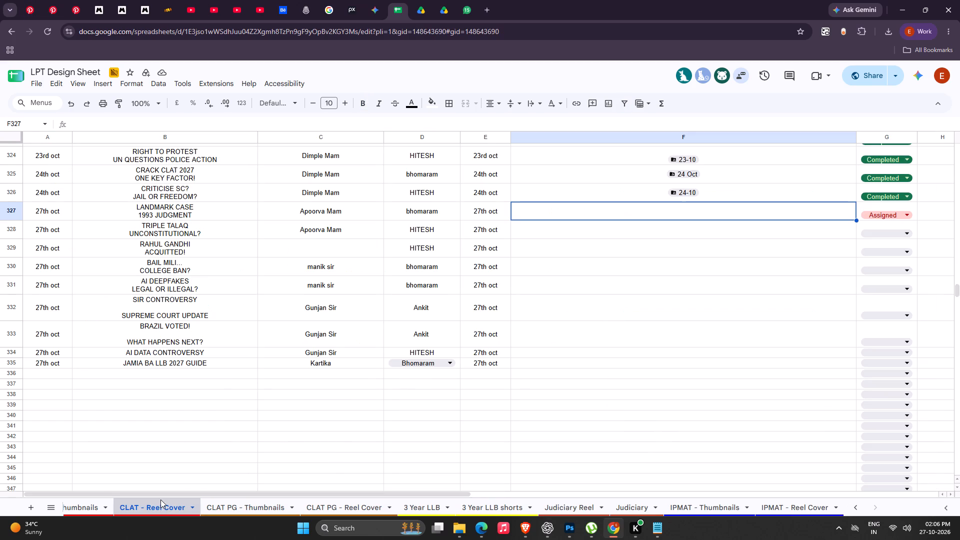
{"action": "left_click", "coordinate": [151, 362]}
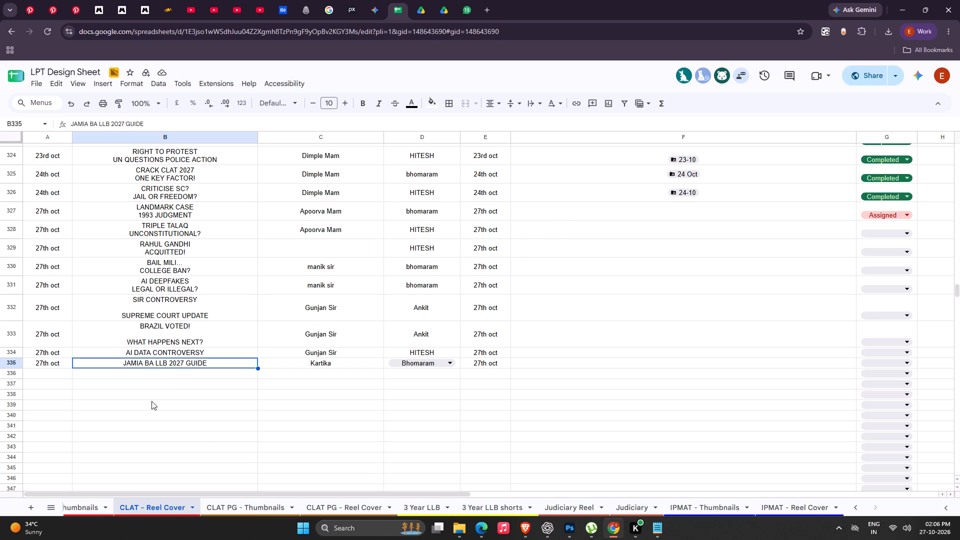
{"action": "left_click", "coordinate": [75, 506]}
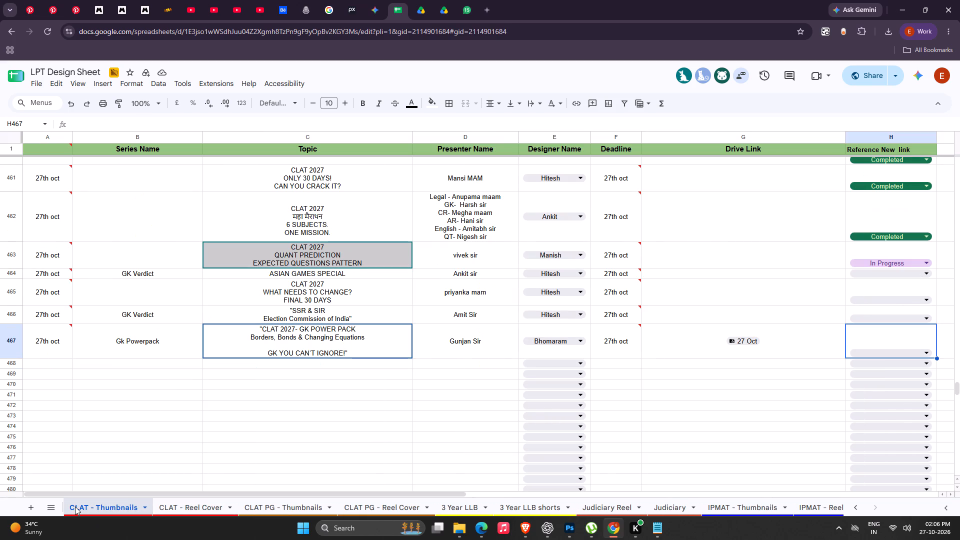
Check the contents of the 2026 > CLAT PG > LONG > Oct > 27 Oct Drive folder and open 2.jpeg for viewing.
{"action": "left_click", "coordinate": [420, 6]}
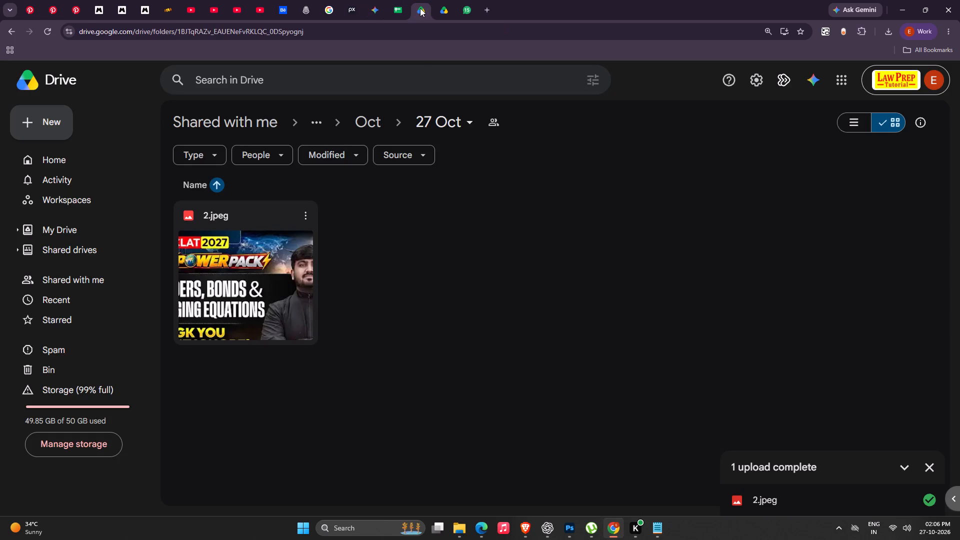
{"action": "left_click", "coordinate": [1, 30]}
{"action": "left_click", "coordinate": [1, 30]}
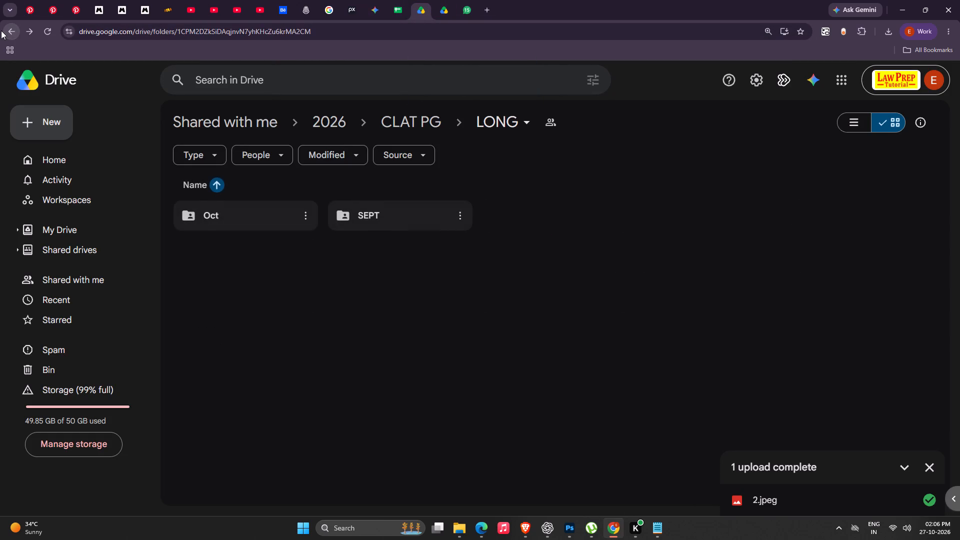
{"action": "left_click", "coordinate": [1, 30]}
{"action": "left_click", "coordinate": [1, 30]}
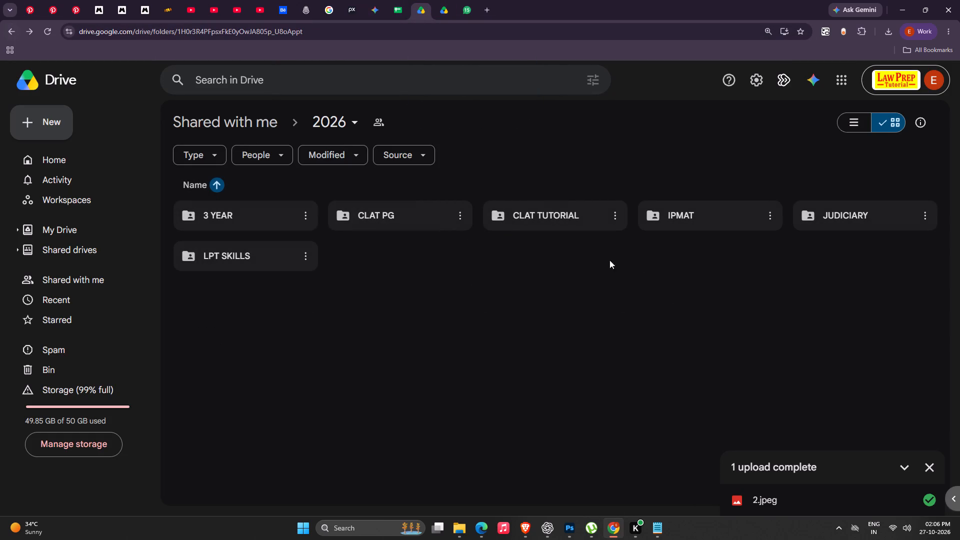
{"action": "double_click", "coordinate": [392, 218]}
{"action": "double_click", "coordinate": [264, 215]}
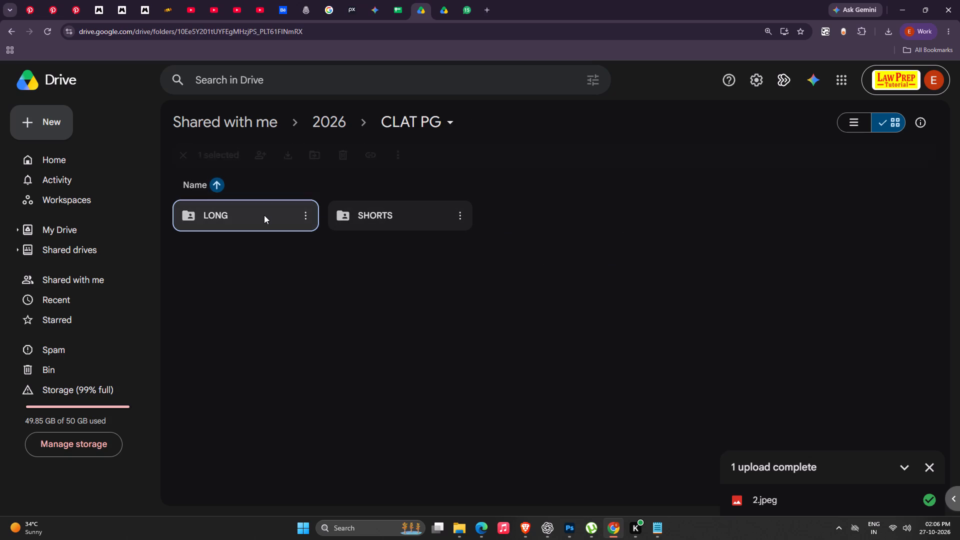
{"action": "double_click", "coordinate": [219, 222]}
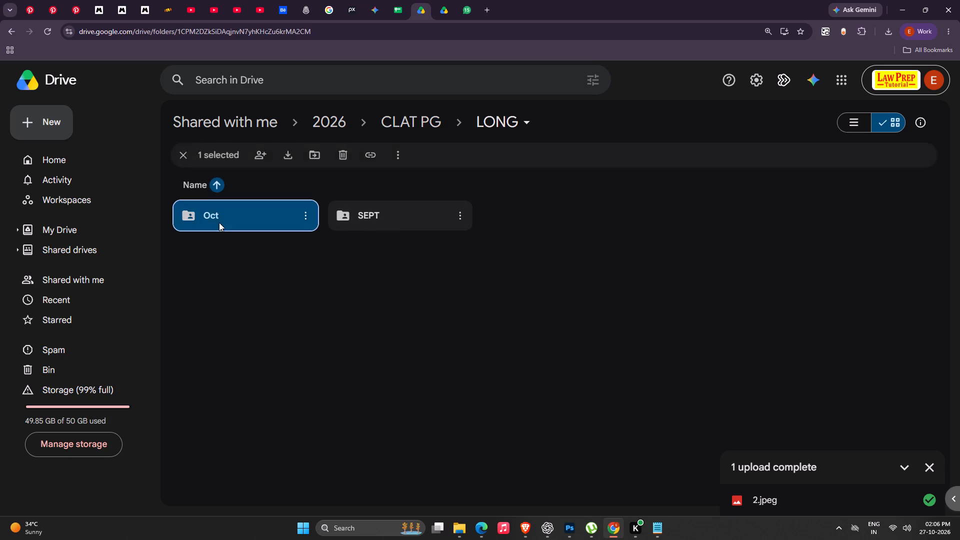
{"action": "double_click", "coordinate": [516, 307]}
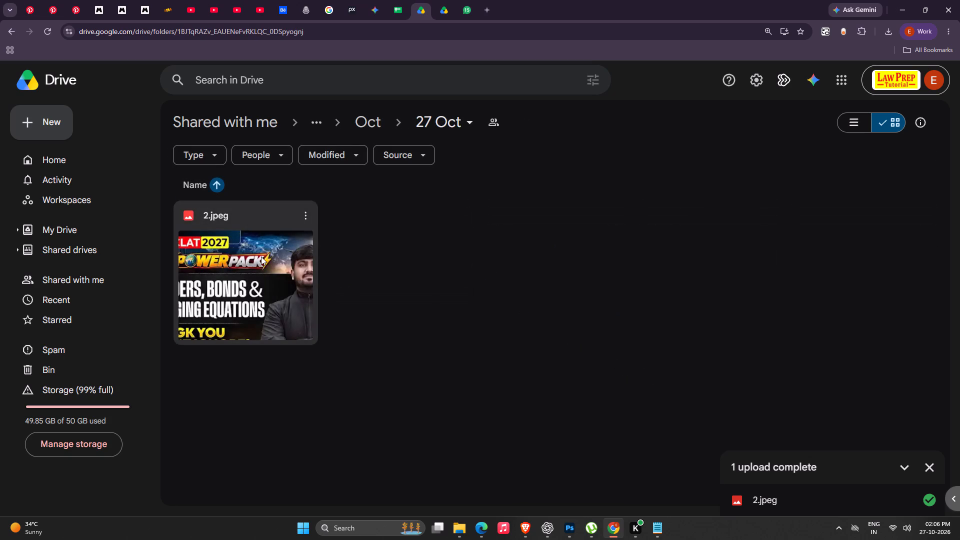
{"action": "double_click", "coordinate": [261, 256]}
{"action": "left_click", "coordinate": [14, 76]}
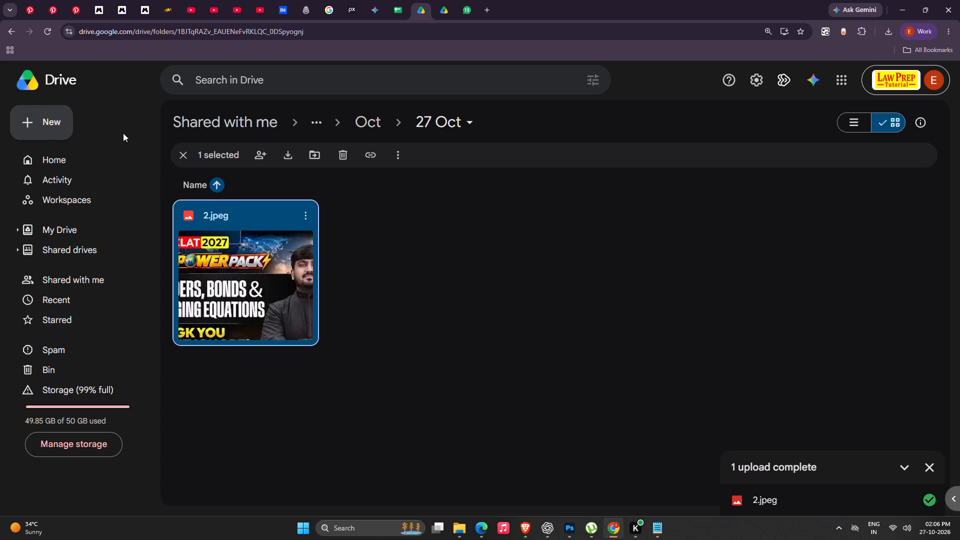
Undo the removal of 1.jpeg to restore it to the CLAT PG LONG 27 Oct folder.
{"action": "key", "text": "ctrl+z"}
{"action": "key", "text": "ctrl+z"}
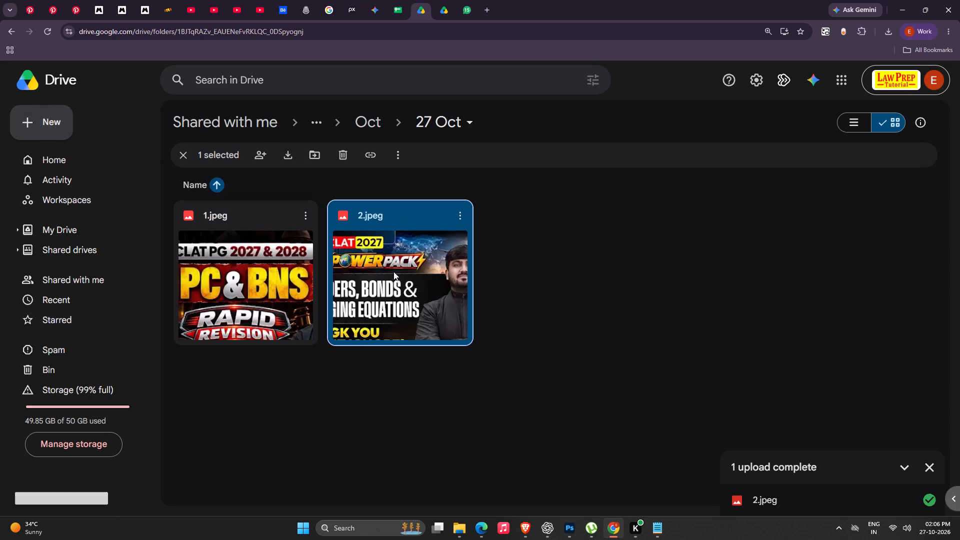
Move the misplaced Power Pack thumbnail 2.jpeg from the CLAT PG LONG 27 Oct folder to the bin.
{"action": "left_click", "coordinate": [458, 210]}
{"action": "left_click", "coordinate": [497, 401]}
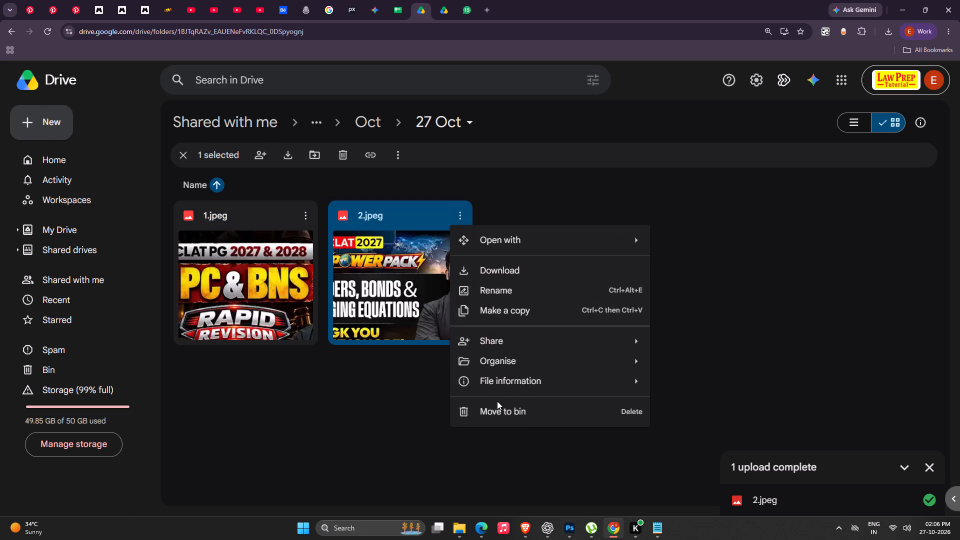
{"action": "left_click", "coordinate": [501, 408]}
{"action": "left_click", "coordinate": [535, 336]}
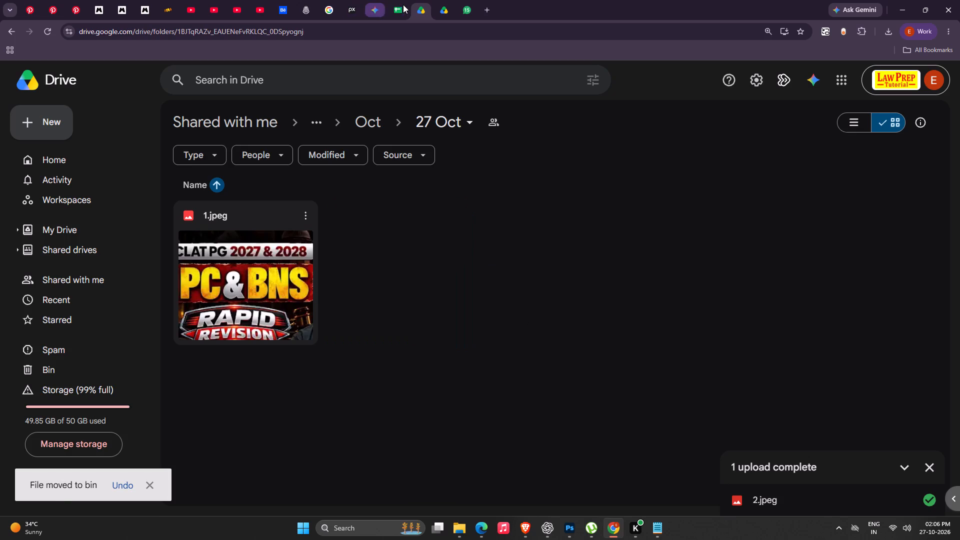
Clear the Drive Link cell G467 in the Gk Powerpack row of the CLAT - Thumbnails sheet.
{"action": "left_click", "coordinate": [406, 5]}
{"action": "left_click", "coordinate": [741, 337]}
{"action": "key", "text": "Delete"}
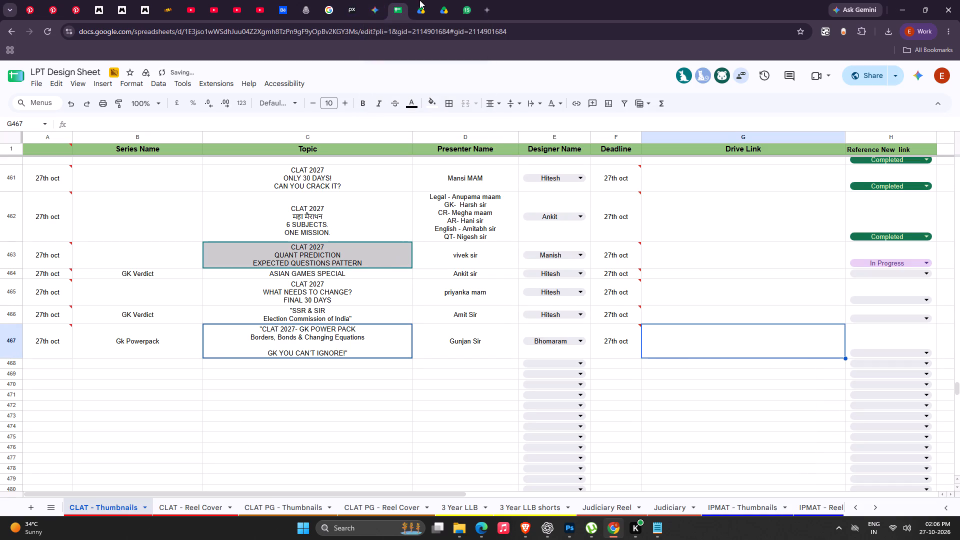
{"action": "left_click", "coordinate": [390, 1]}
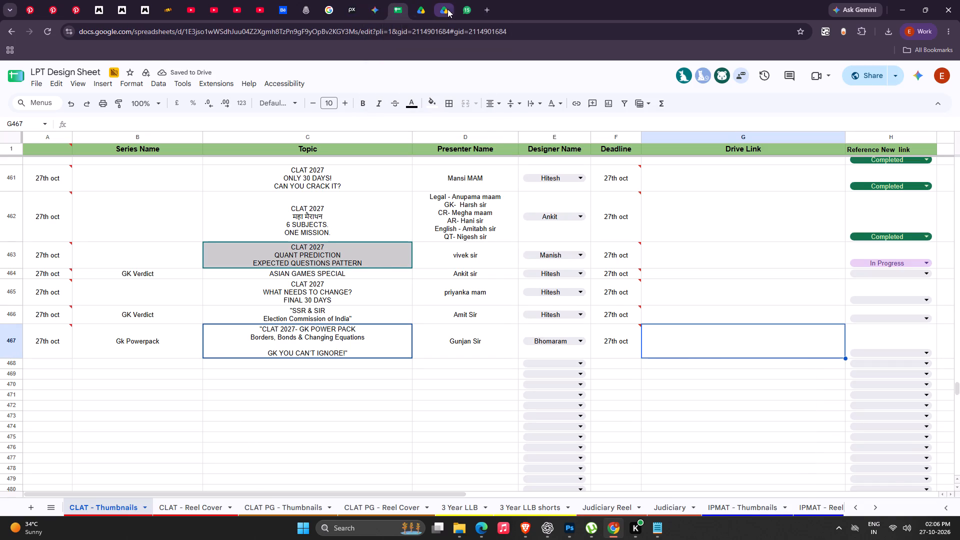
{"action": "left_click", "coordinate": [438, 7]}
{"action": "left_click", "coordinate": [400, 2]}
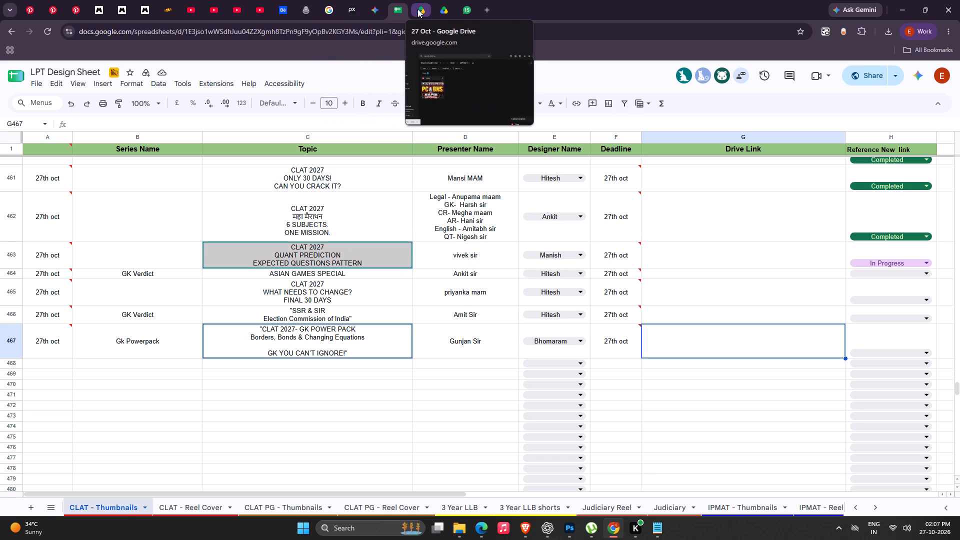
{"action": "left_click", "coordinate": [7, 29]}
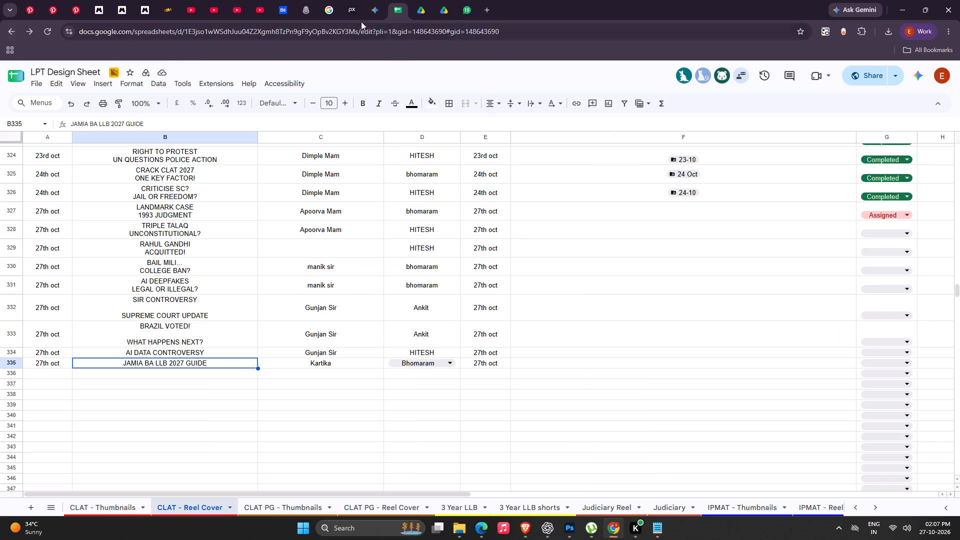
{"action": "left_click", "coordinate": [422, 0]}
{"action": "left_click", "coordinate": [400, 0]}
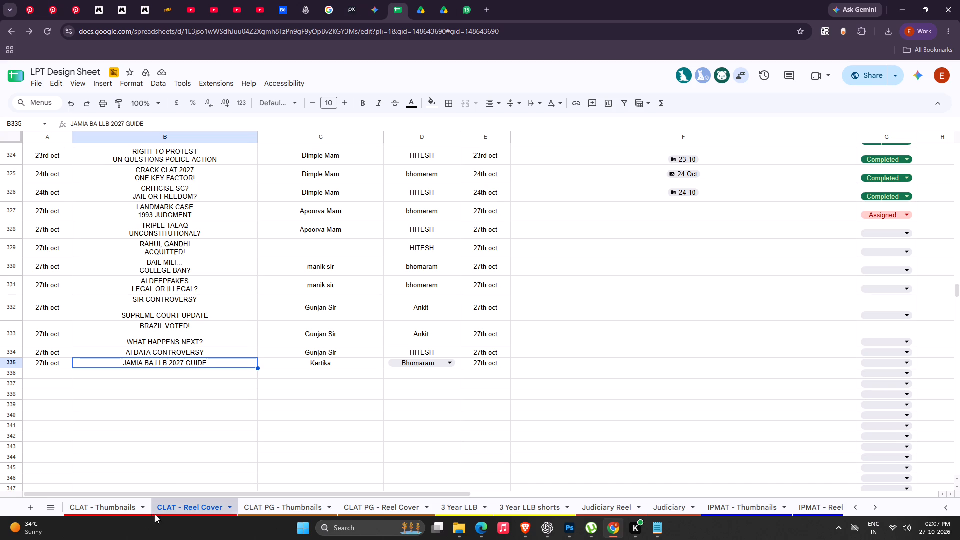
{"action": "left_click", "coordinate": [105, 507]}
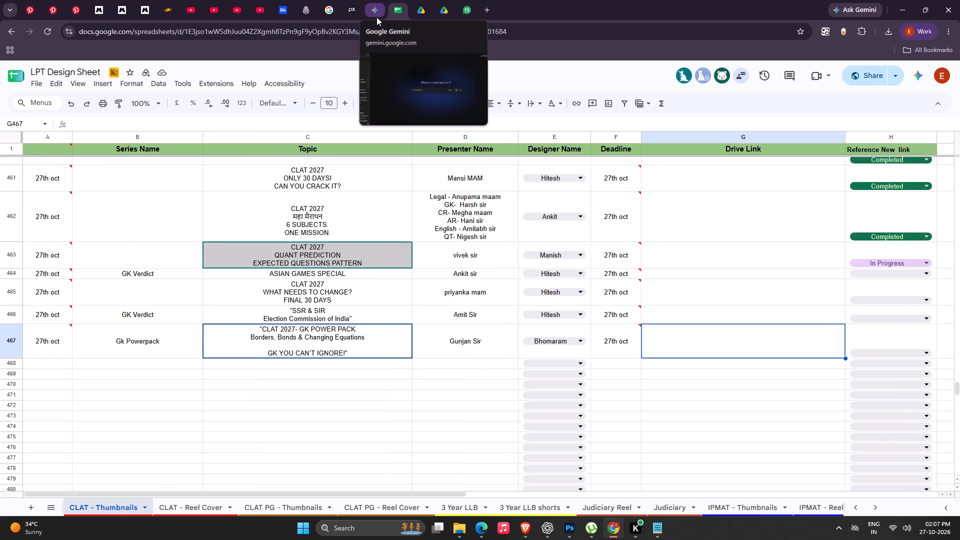
Create a folder named "27 Oct" in the Drive folder 2026 > CLAT TUTORIAL > SHORTS > OCT.
{"action": "left_click", "coordinate": [413, 2]}
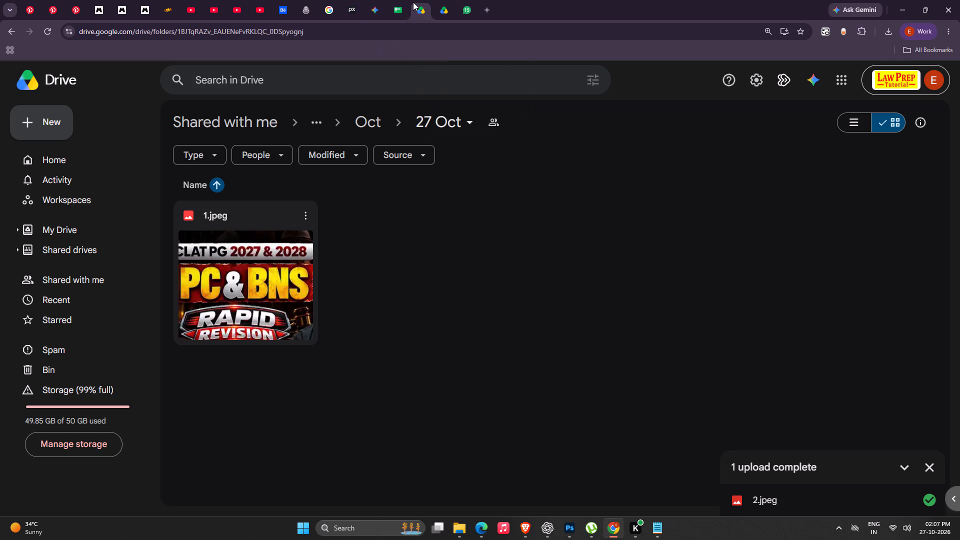
{"action": "left_click", "coordinate": [18, 29]}
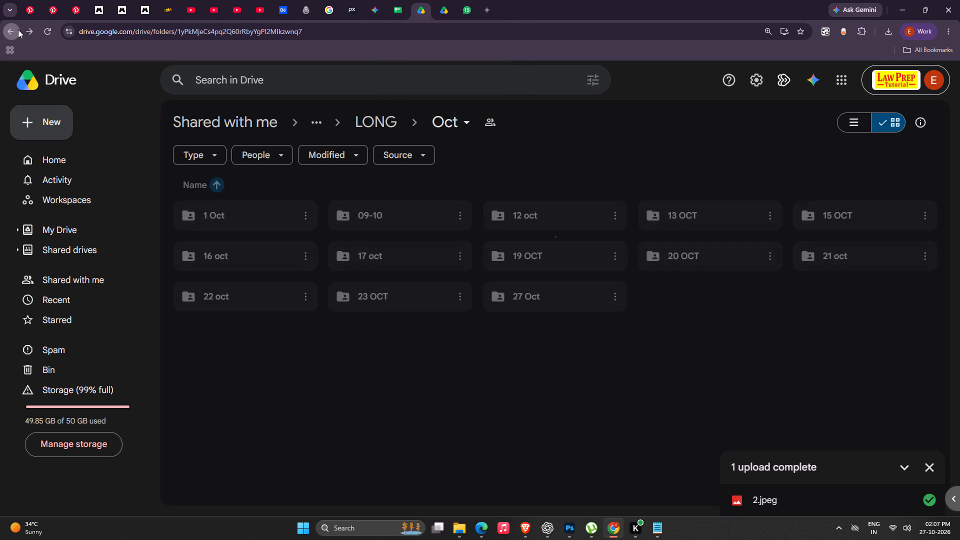
{"action": "left_click", "coordinate": [18, 29]}
{"action": "left_click", "coordinate": [18, 29]}
{"action": "left_click", "coordinate": [18, 29]}
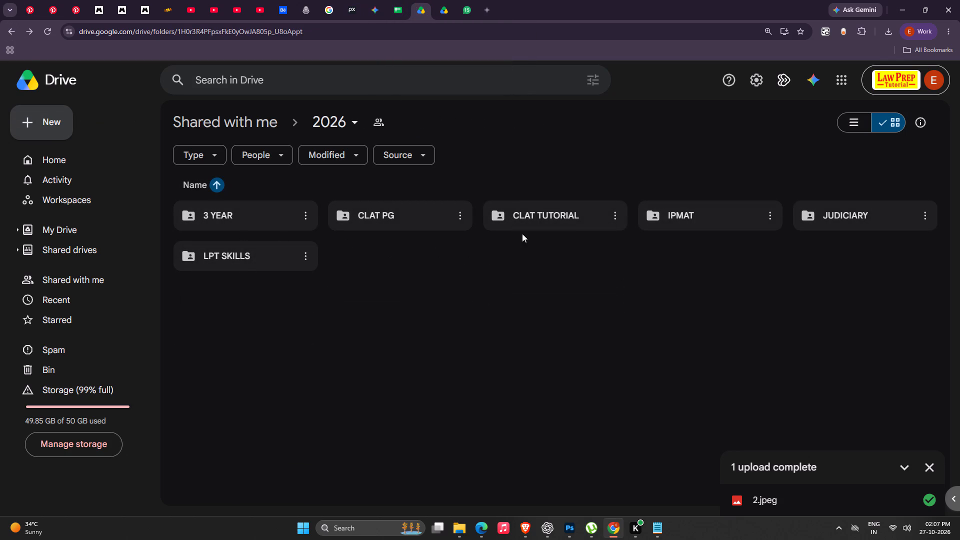
{"action": "double_click", "coordinate": [529, 224]}
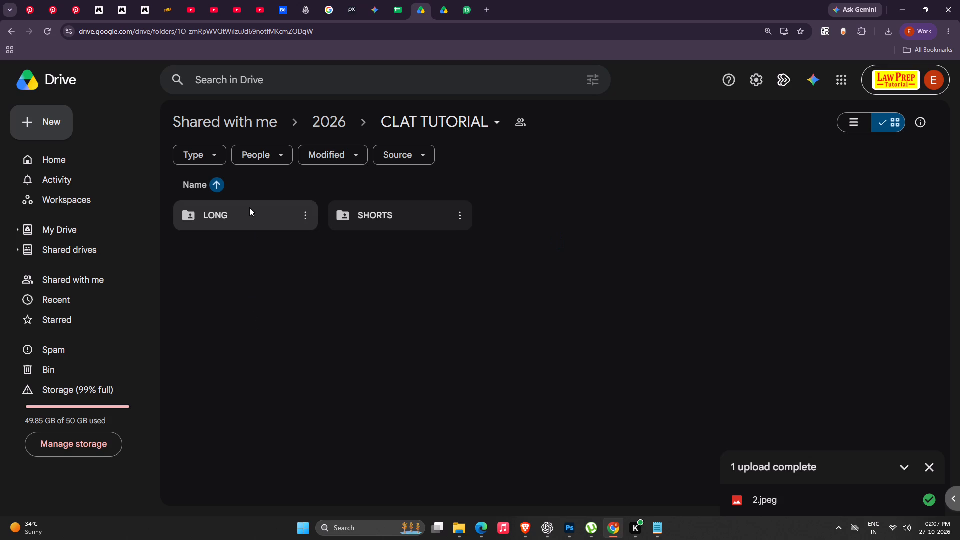
{"action": "double_click", "coordinate": [368, 218]}
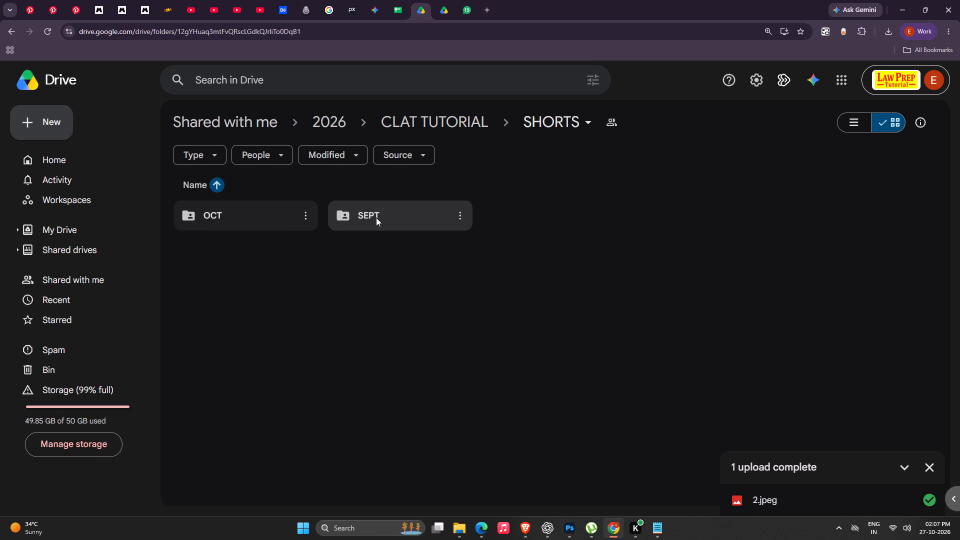
{"action": "double_click", "coordinate": [247, 219]}
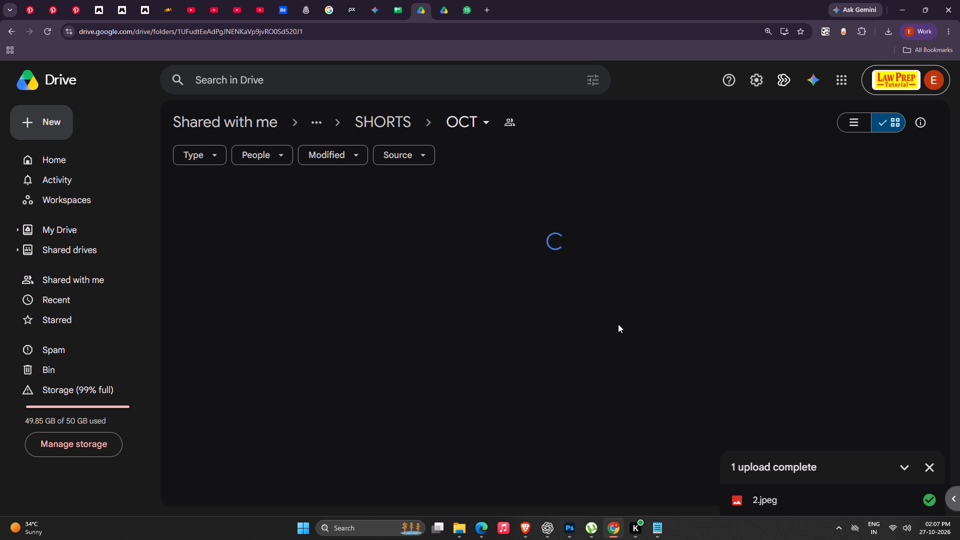
{"action": "right_click", "coordinate": [369, 350]}
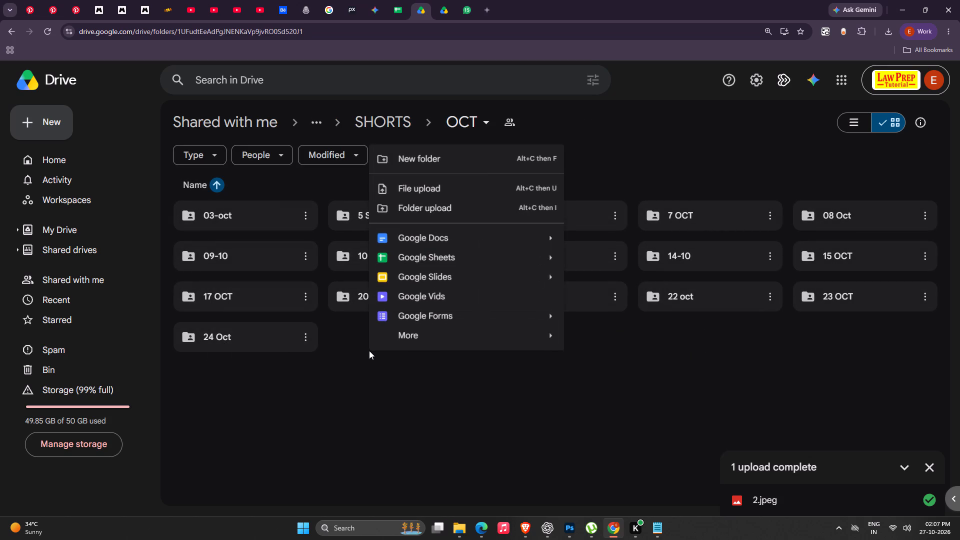
{"action": "left_click", "coordinate": [418, 150]}
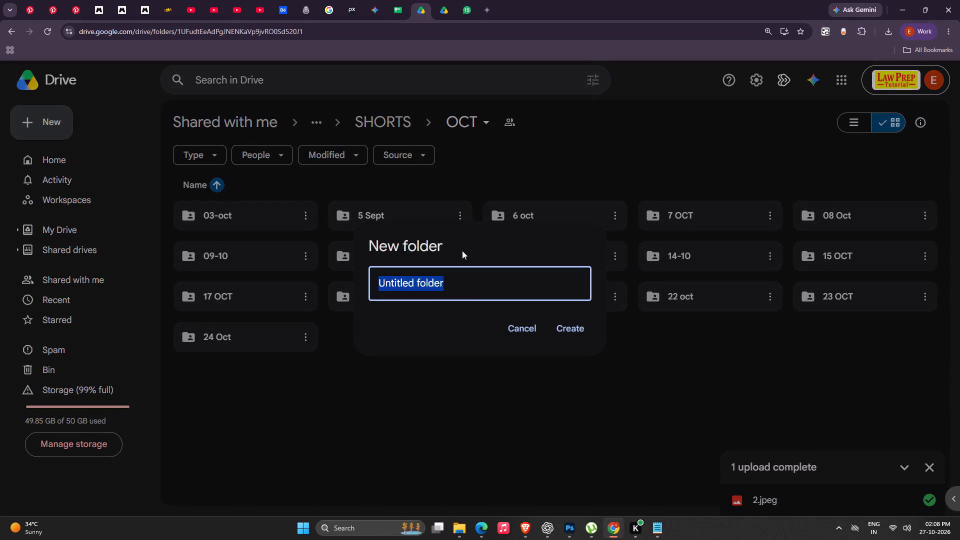
{"action": "key", "text": "BackSpace"}
{"action": "key", "text": "BackSpace"}
{"action": "type", "text": "27"}
{"action": "key", "text": "space"}
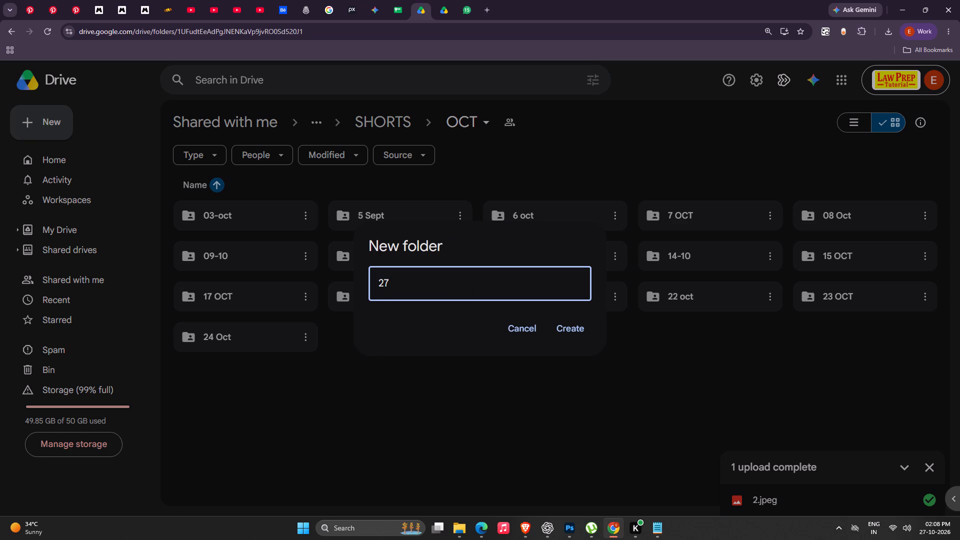
{"action": "type", "text": "Oct"}
{"action": "key", "text": "Return"}
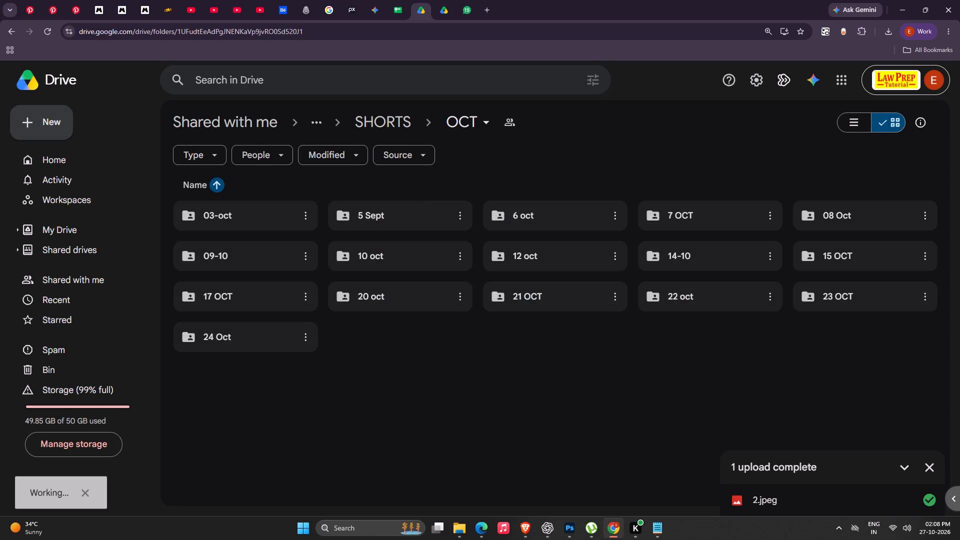
Upload the reel cover R1.jpeg from the local 27-10 folder into the new SHORTS 27 Oct folder.
{"action": "left_click", "coordinate": [408, 343]}
{"action": "left_click", "coordinate": [408, 343]}
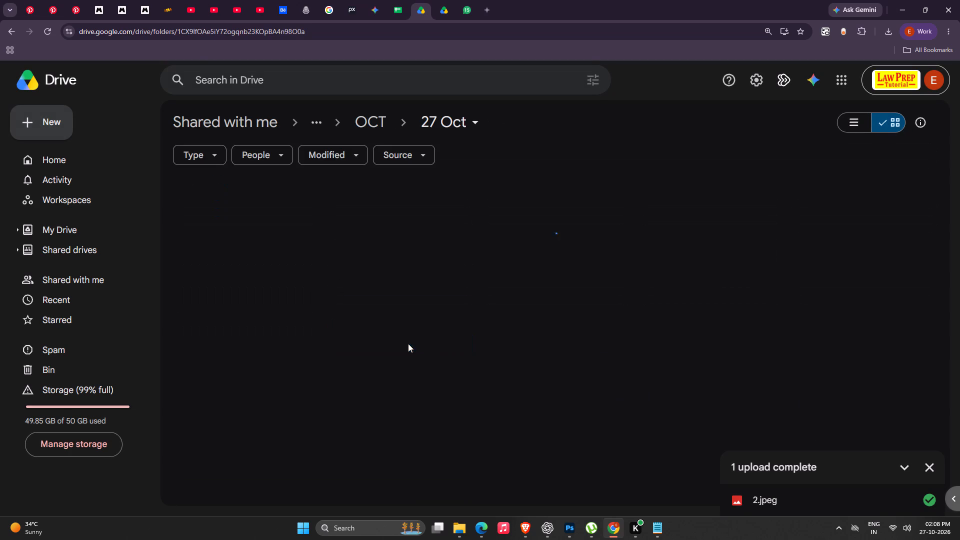
{"action": "right_click", "coordinate": [371, 275]}
{"action": "left_click", "coordinate": [402, 324]}
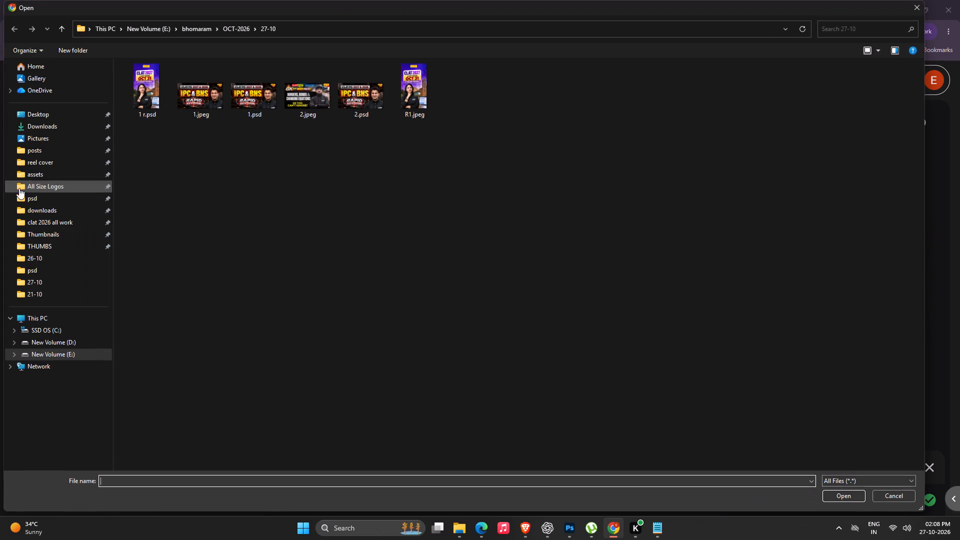
{"action": "double_click", "coordinate": [417, 87]}
{"action": "left_click", "coordinate": [462, 124]}
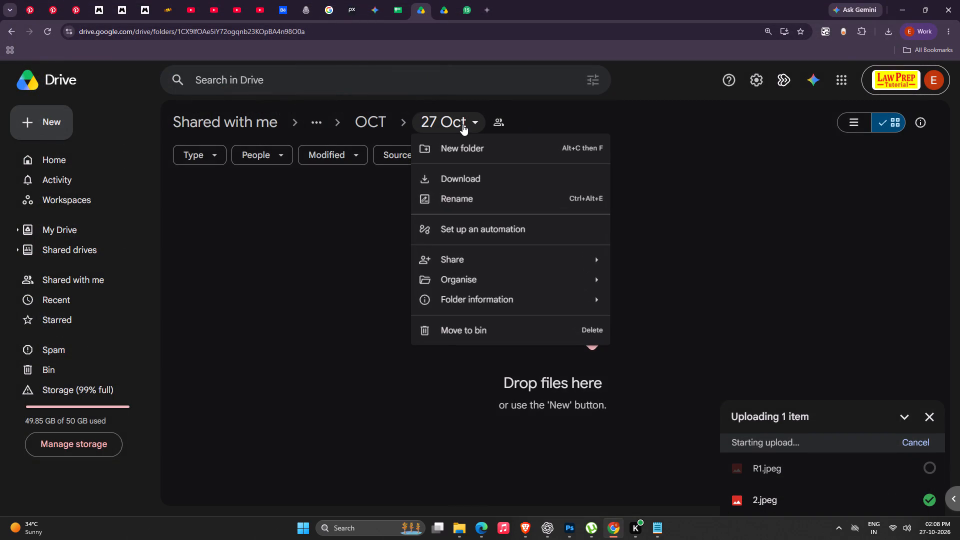
{"action": "left_click", "coordinate": [331, 237]}
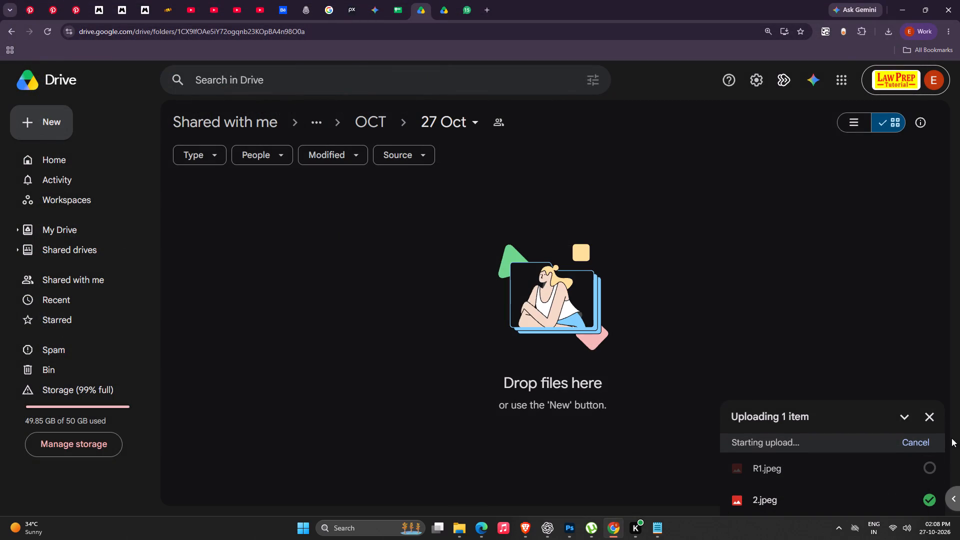
Create a folder named "27 Oct" in the first Oct folder under 2026 > CLAT TUTORIAL > LONG.
{"action": "left_click", "coordinate": [7, 25]}
{"action": "left_click", "coordinate": [7, 25]}
{"action": "left_click", "coordinate": [7, 25]}
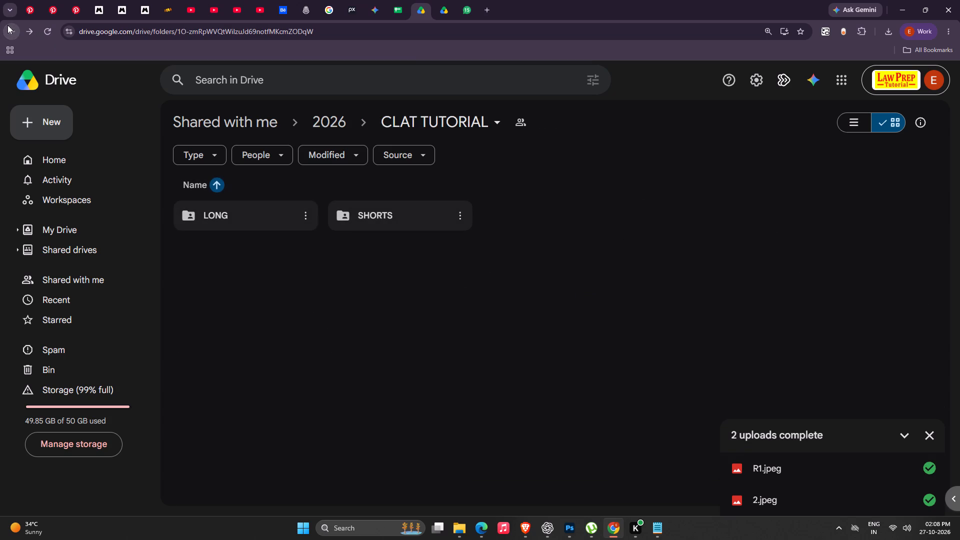
{"action": "double_click", "coordinate": [209, 219]}
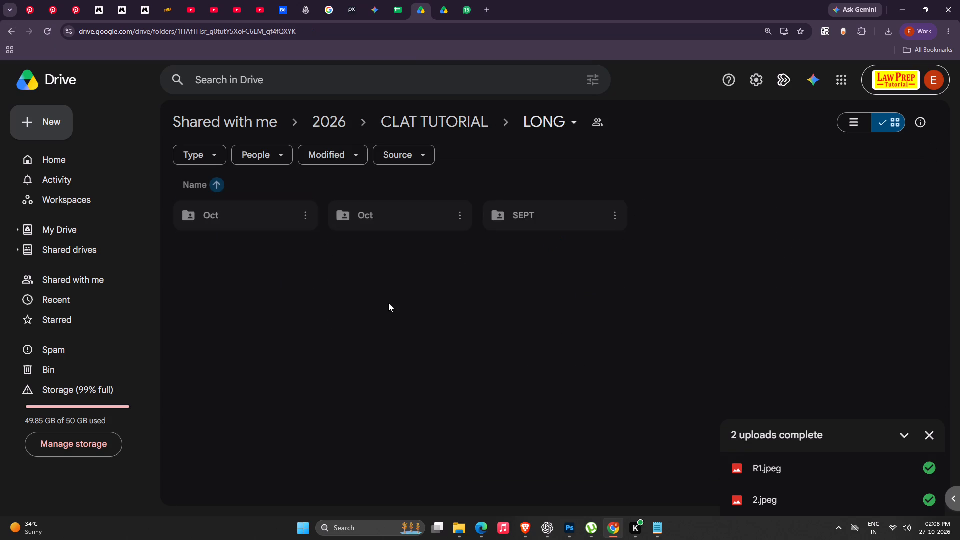
{"action": "double_click", "coordinate": [248, 216]}
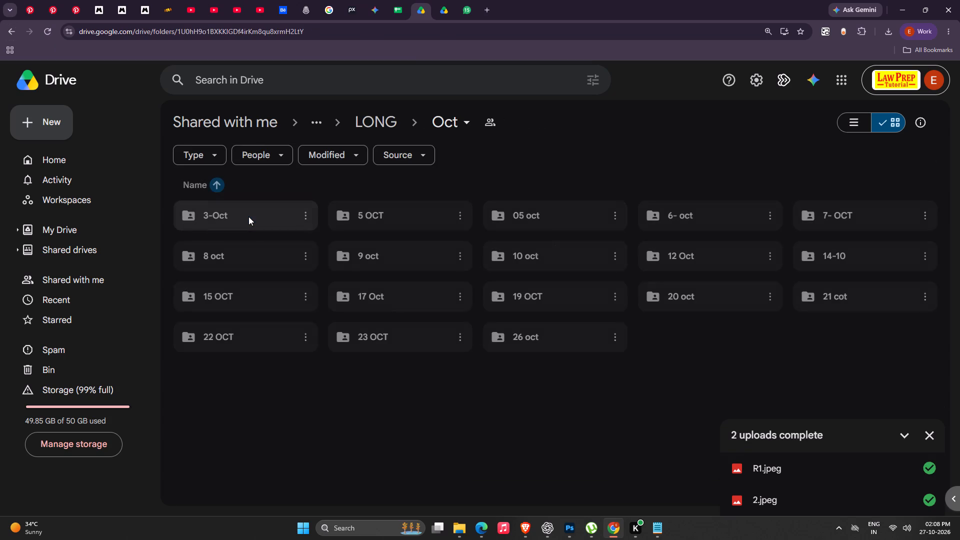
{"action": "right_click", "coordinate": [563, 425]}
{"action": "left_click", "coordinate": [601, 231]}
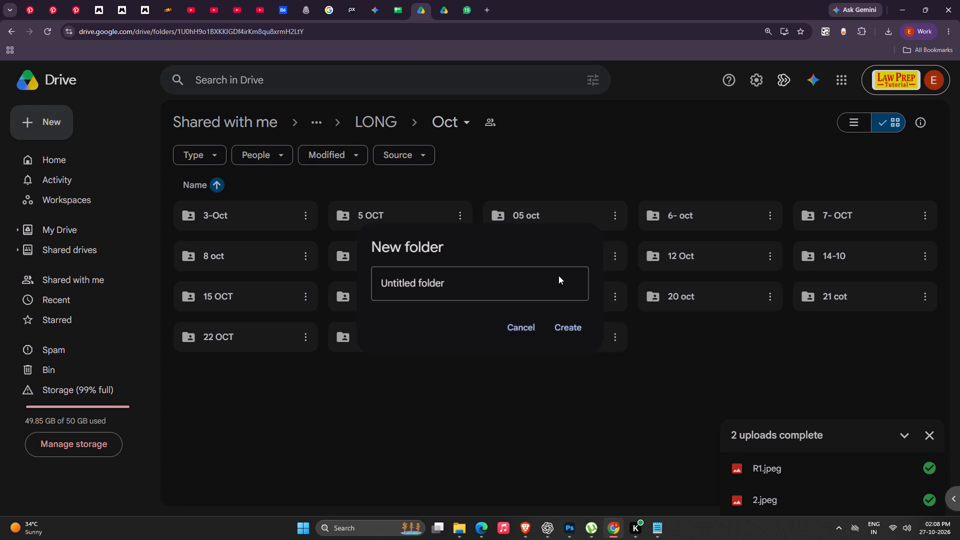
{"action": "key", "text": "BackSpace"}
{"action": "key", "text": "BackSpace"}
{"action": "type", "text": "Oc"}
{"action": "key", "text": "y"}
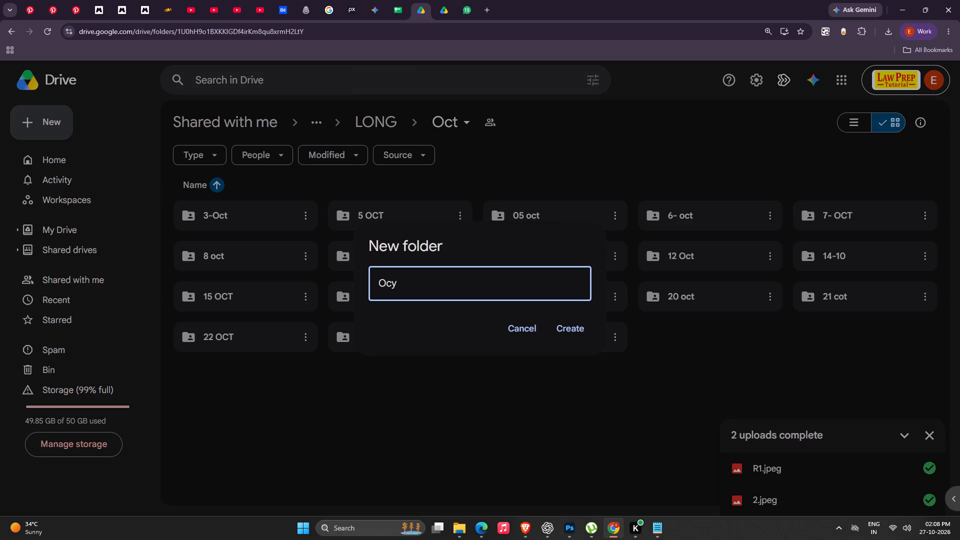
{"action": "key", "text": "Left"}
{"action": "key", "text": "Left"}
{"action": "key", "text": "Left"}
{"action": "key", "text": "Left"}
{"action": "type", "text": "27"}
{"action": "key", "text": "Right"}
{"action": "key", "text": "Right"}
{"action": "key", "text": "Right"}
{"action": "key", "text": "BackSpace"}
{"action": "key", "text": "t"}
{"action": "key", "text": "Left"}
{"action": "key", "text": "Left"}
{"action": "key", "text": "Left"}
{"action": "key", "text": "space"}
{"action": "key", "text": "Return"}
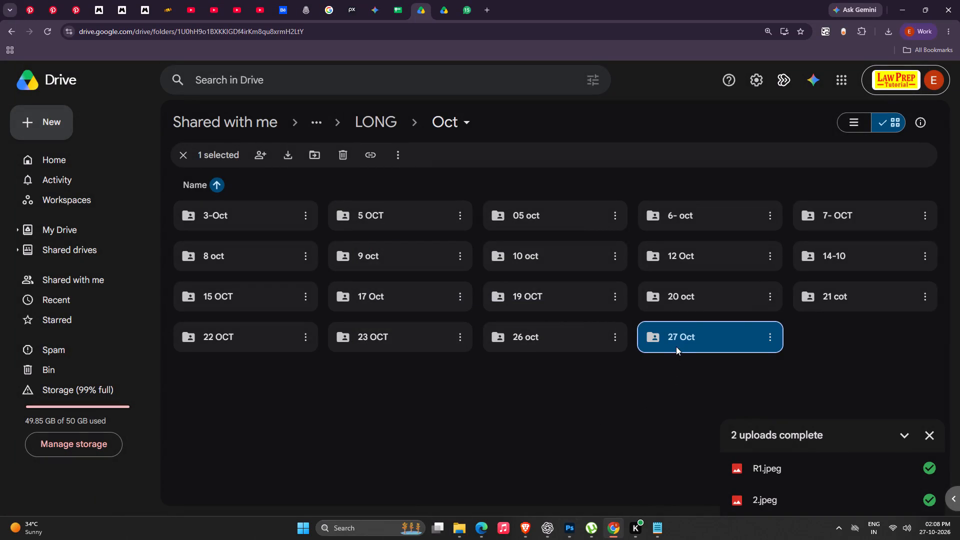
Upload the Power Pack thumbnail 2.jpeg from the local 27-10 folder into the new LONG 27 Oct folder.
{"action": "double_click", "coordinate": [676, 346]}
{"action": "right_click", "coordinate": [388, 289]}
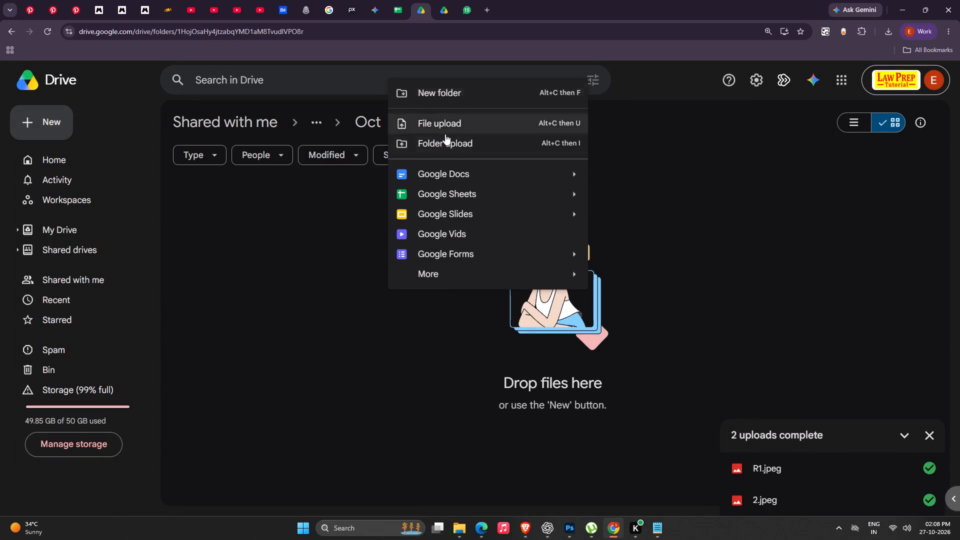
{"action": "left_click", "coordinate": [448, 124]}
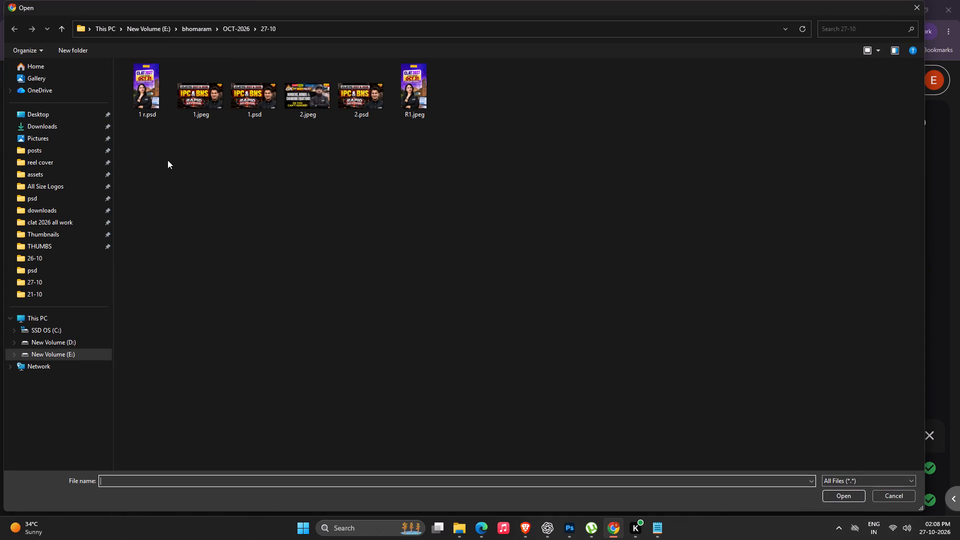
{"action": "double_click", "coordinate": [311, 94]}
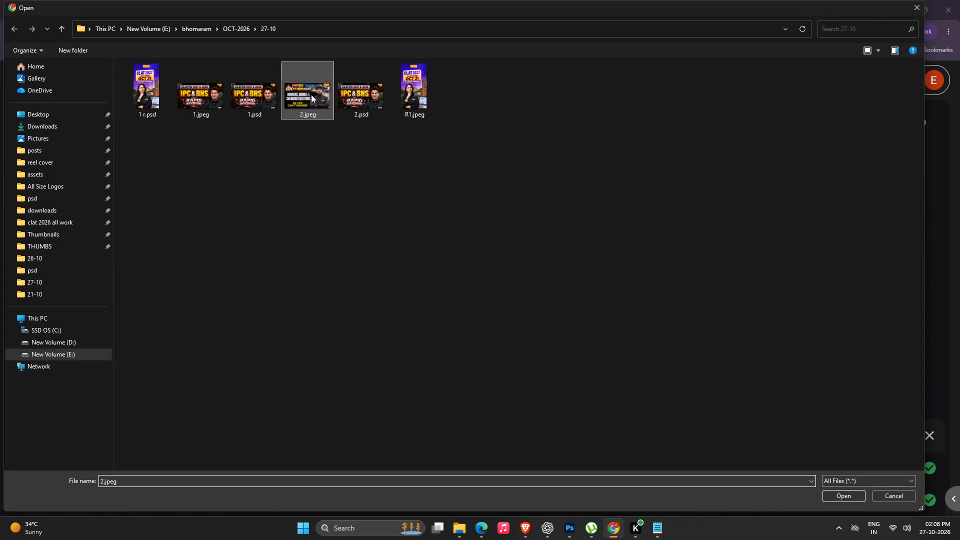
Copy the CLAT TUTORIAL LONG 27 Oct folder's link and insert it as a 27 Oct chip in Drive Link cell G467 of CLAT - Thumbnails.
{"action": "left_click", "coordinate": [461, 122]}
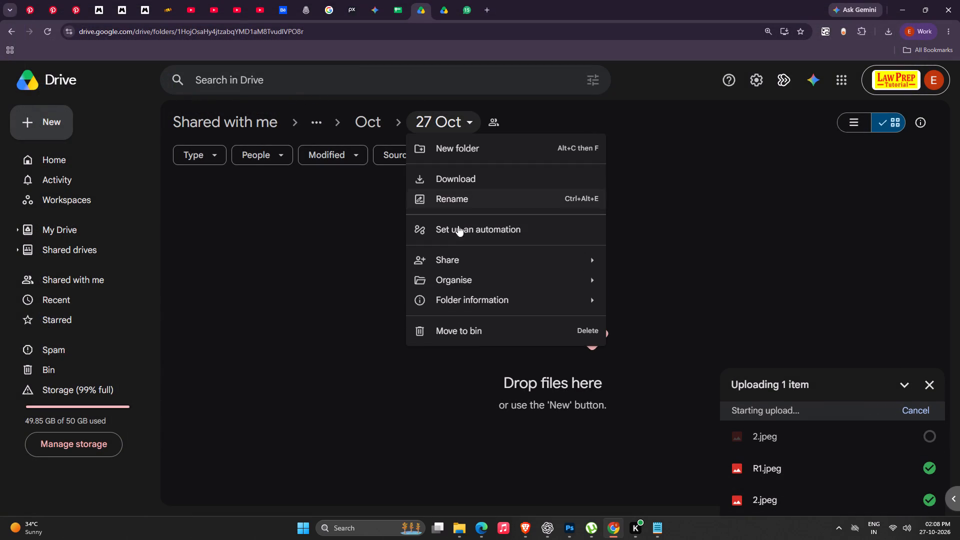
{"action": "left_click", "coordinate": [644, 280]}
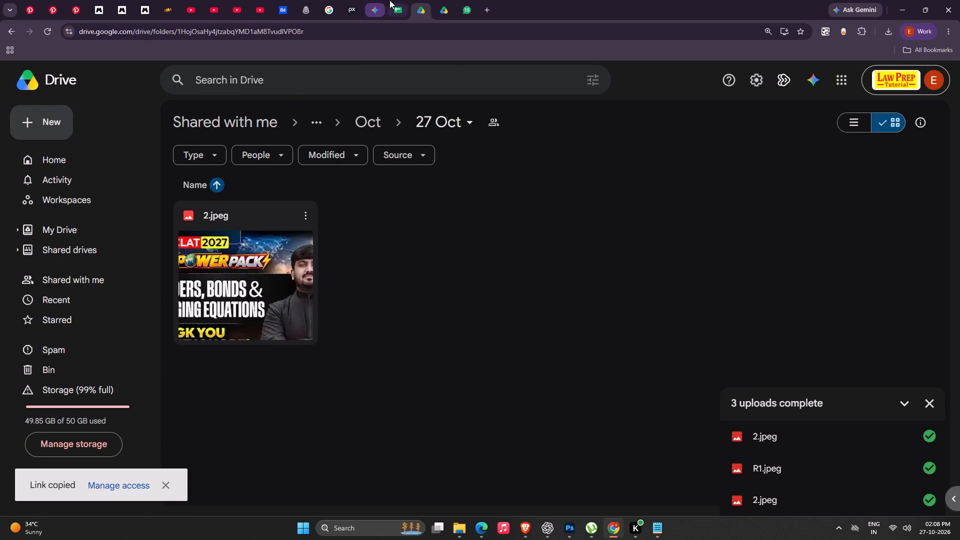
{"action": "left_click", "coordinate": [389, 0]}
{"action": "double_click", "coordinate": [663, 344]}
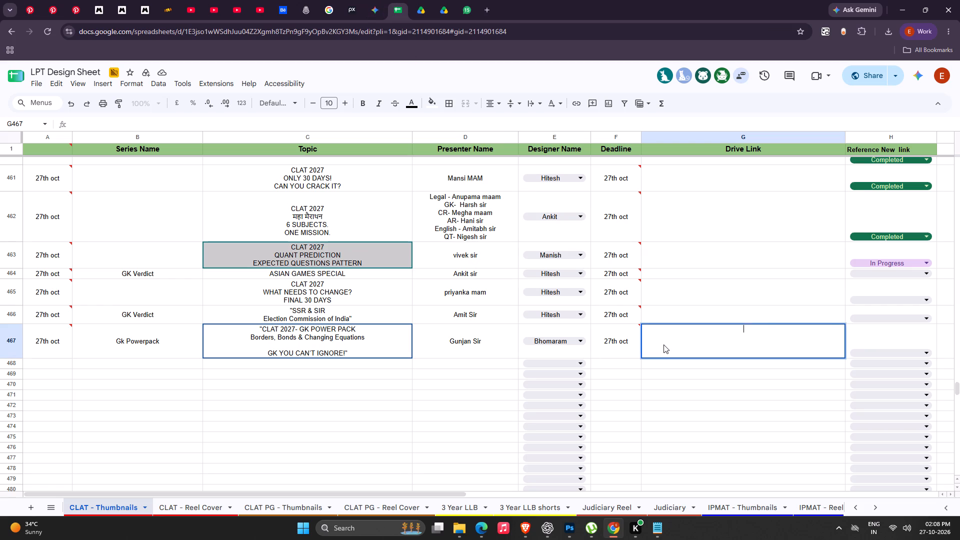
{"action": "key", "text": "ctrl+v"}
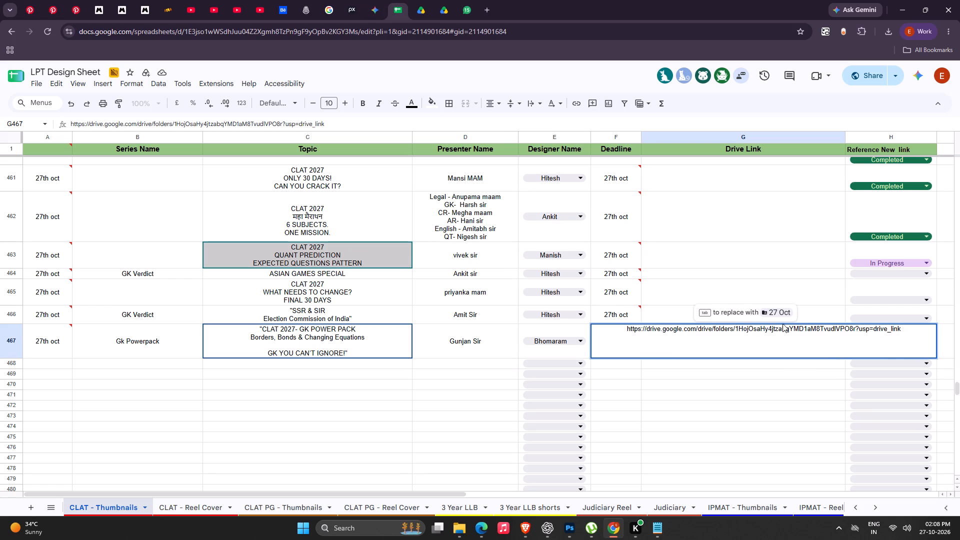
{"action": "left_click", "coordinate": [771, 314]}
{"action": "left_click", "coordinate": [705, 382]}
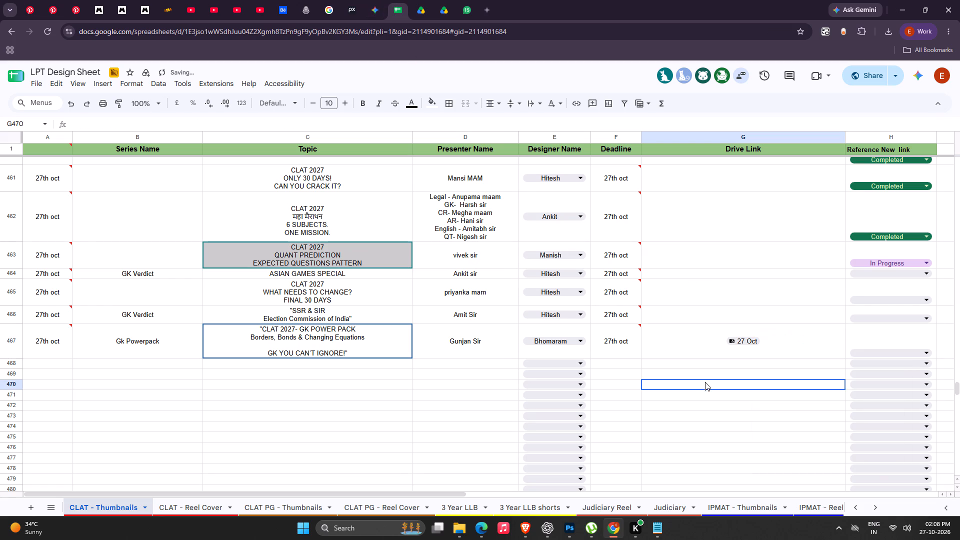
Check the CLAT - Reel Cover, CLAT PG - Thumbnails, CLAT PG - Reel Cover and 3 Year LLB sheets for 27th oct design entries.
{"action": "left_click", "coordinate": [171, 511]}
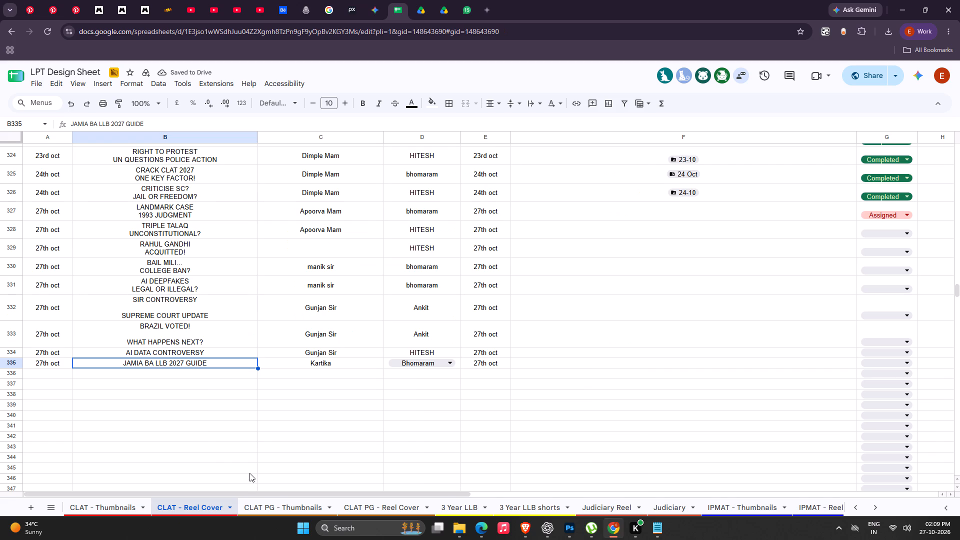
{"action": "left_click", "coordinate": [279, 508]}
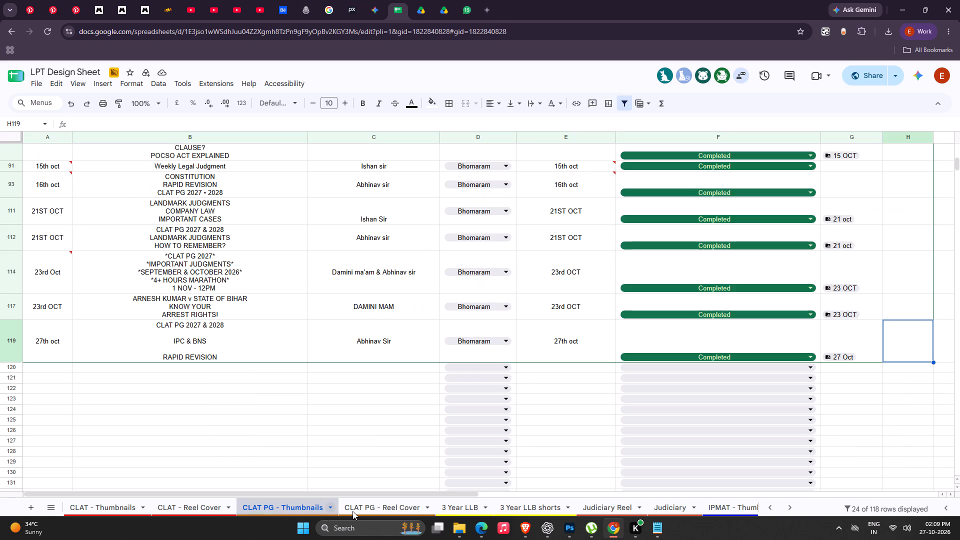
{"action": "left_click", "coordinate": [405, 511]}
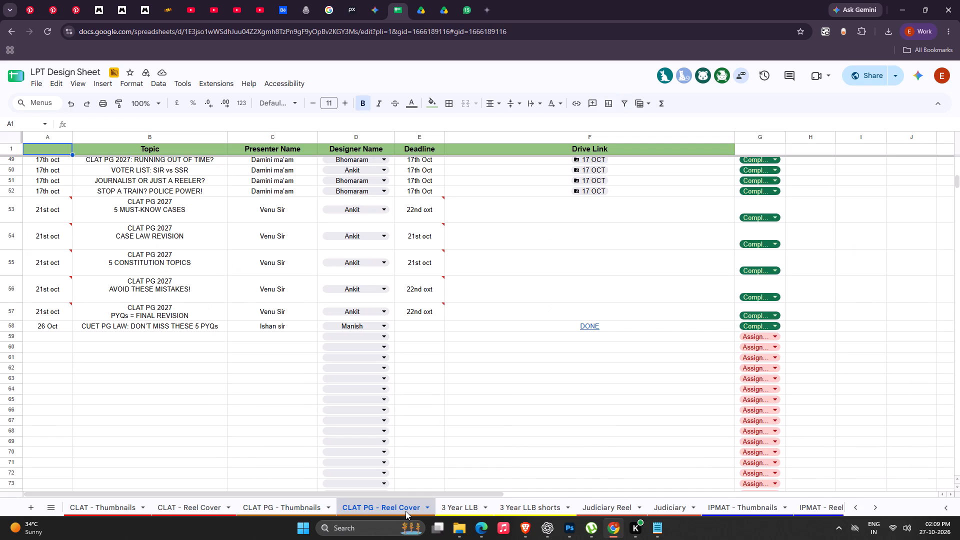
{"action": "left_click", "coordinate": [447, 508]}
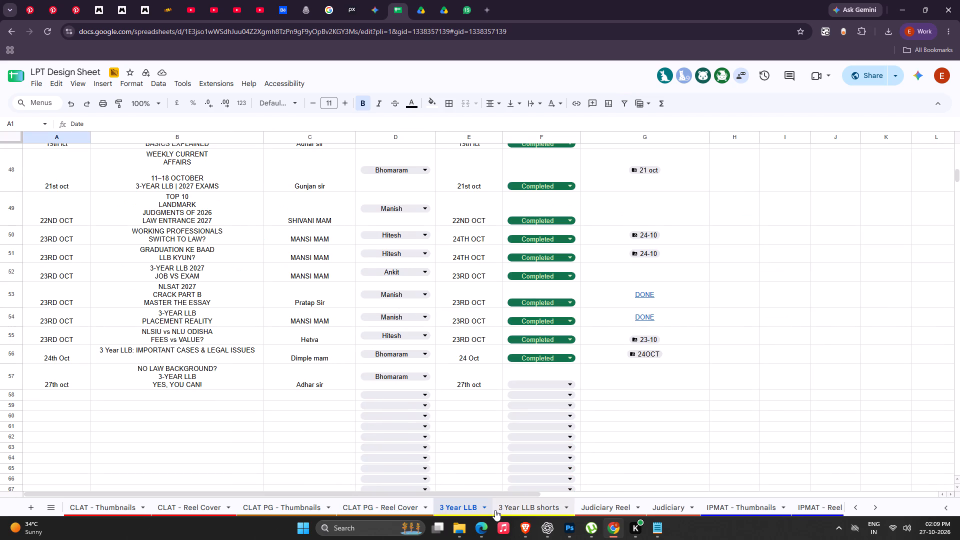
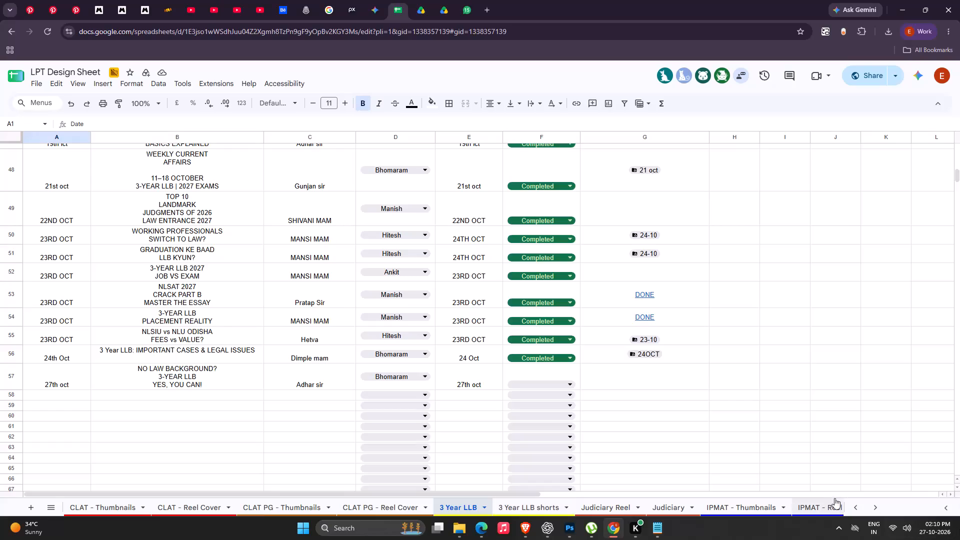
Turn off Bluetooth on the computer and return to the 3 Year LLB sheet.
{"action": "left_click", "coordinate": [902, 529]}
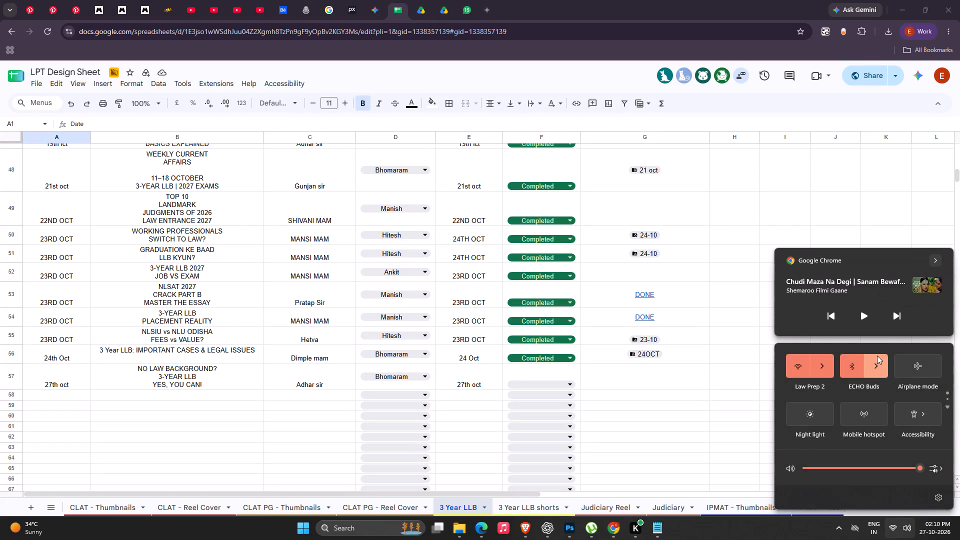
{"action": "left_click", "coordinate": [877, 356]}
{"action": "left_click", "coordinate": [928, 315]}
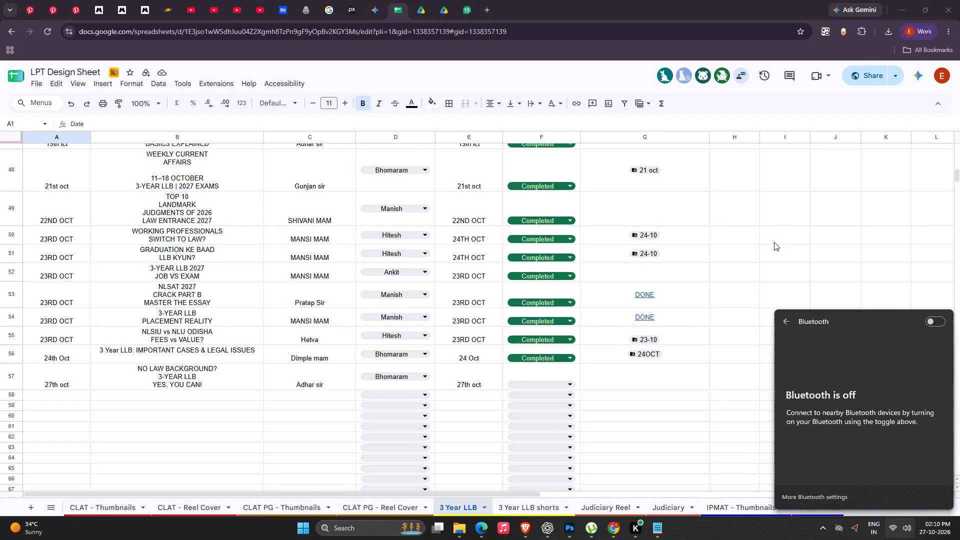
{"action": "left_click", "coordinate": [774, 242]}
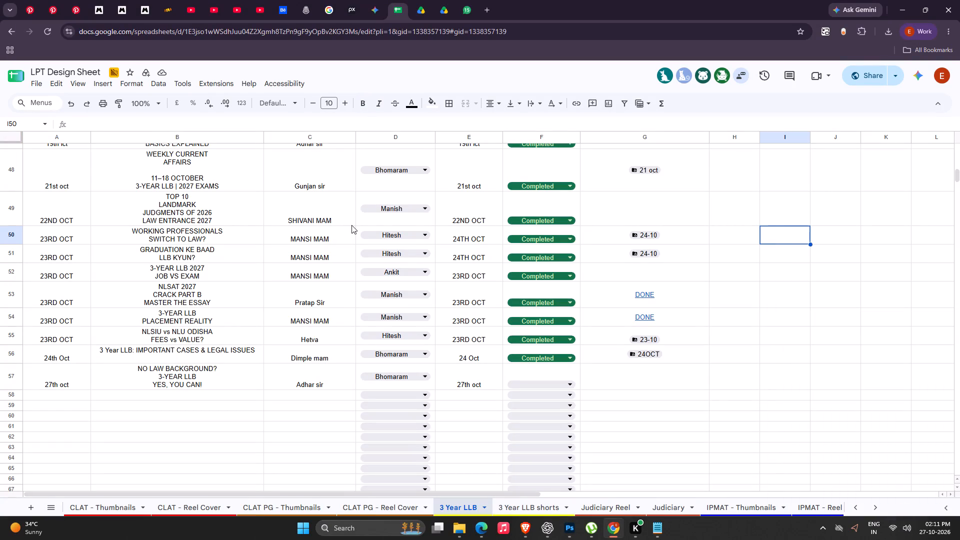